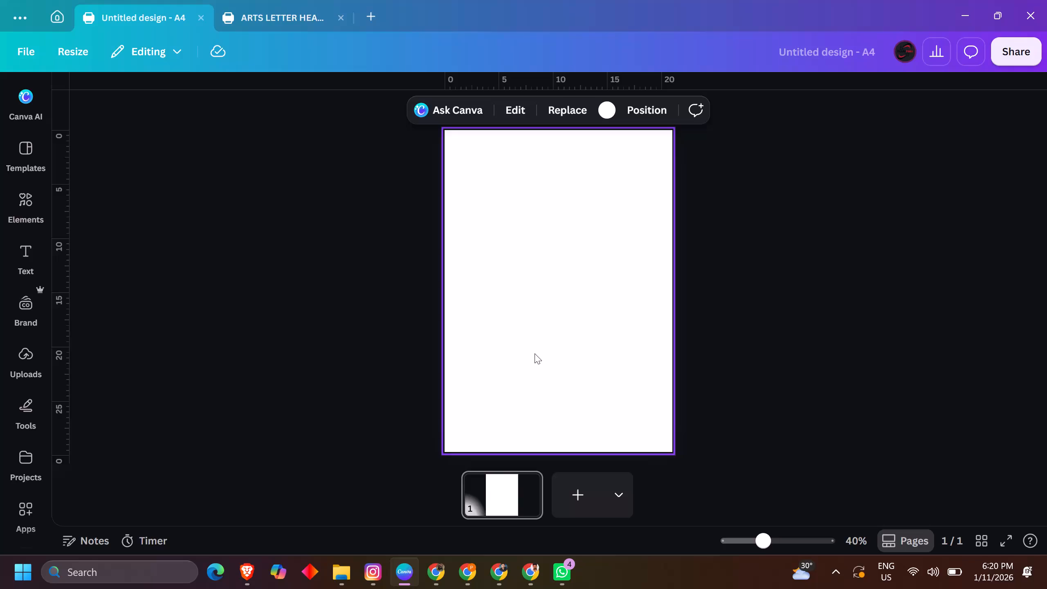
# Paste the copied Plus Max College of Arts & Science header onto the blank A4 page, keeping only one copy.
pyautogui.click(535, 353)
pyautogui.hotkey('ctrl', 'v')
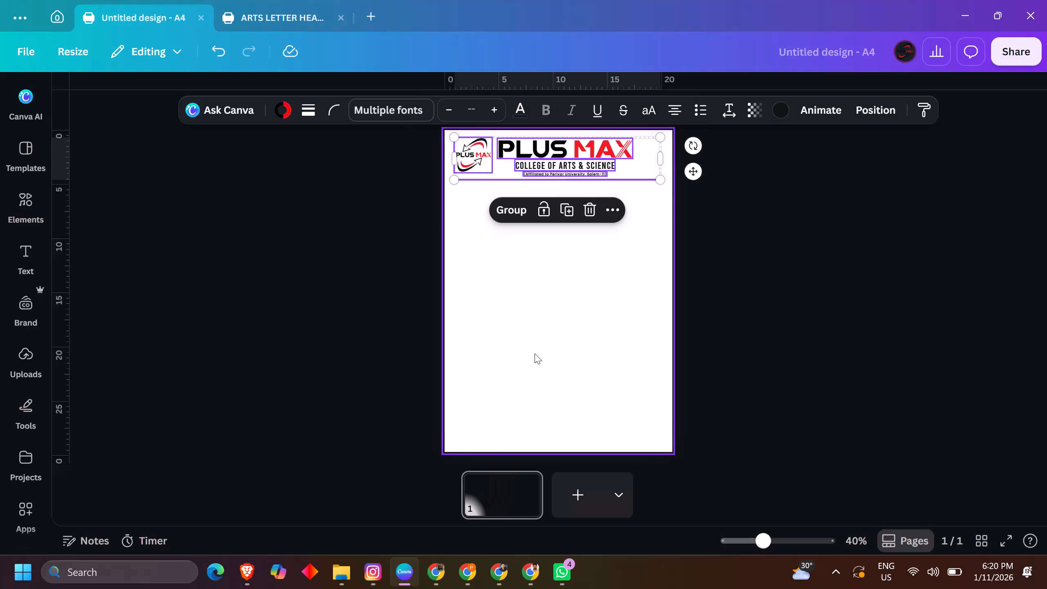
pyautogui.hotkey('ctrl', 'z')
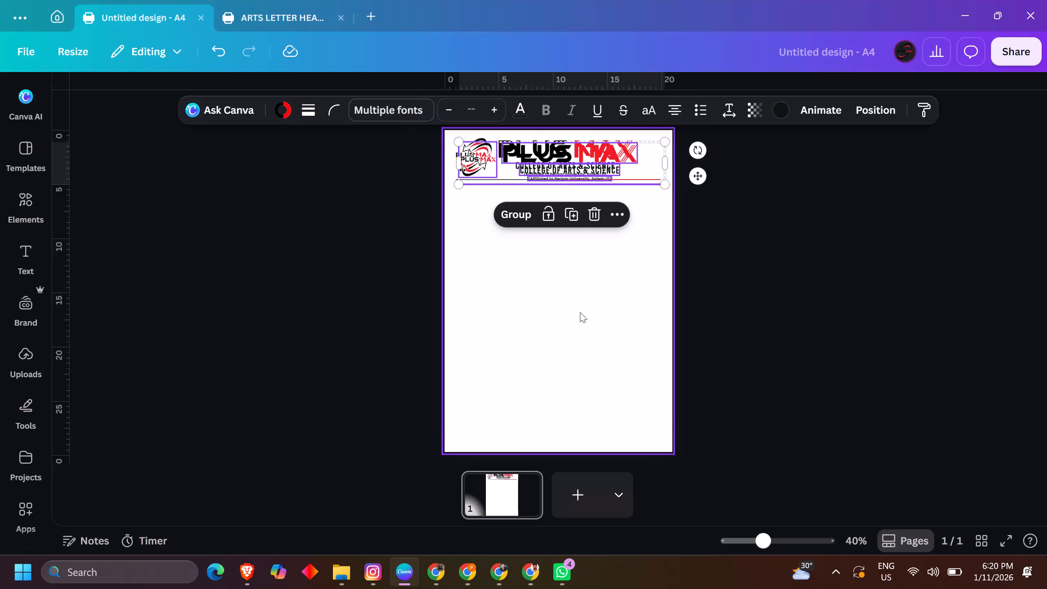
pyautogui.click(706, 213)
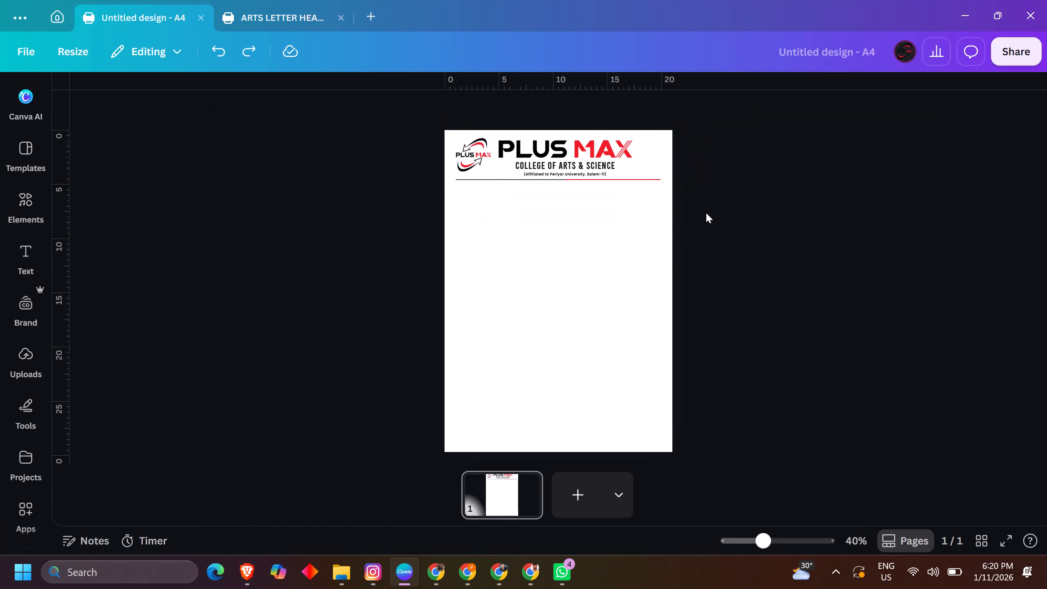
# Group the two halves of the divider line beneath the header and nudge the group slightly down.
pyautogui.hscroll(1, 706, 213)
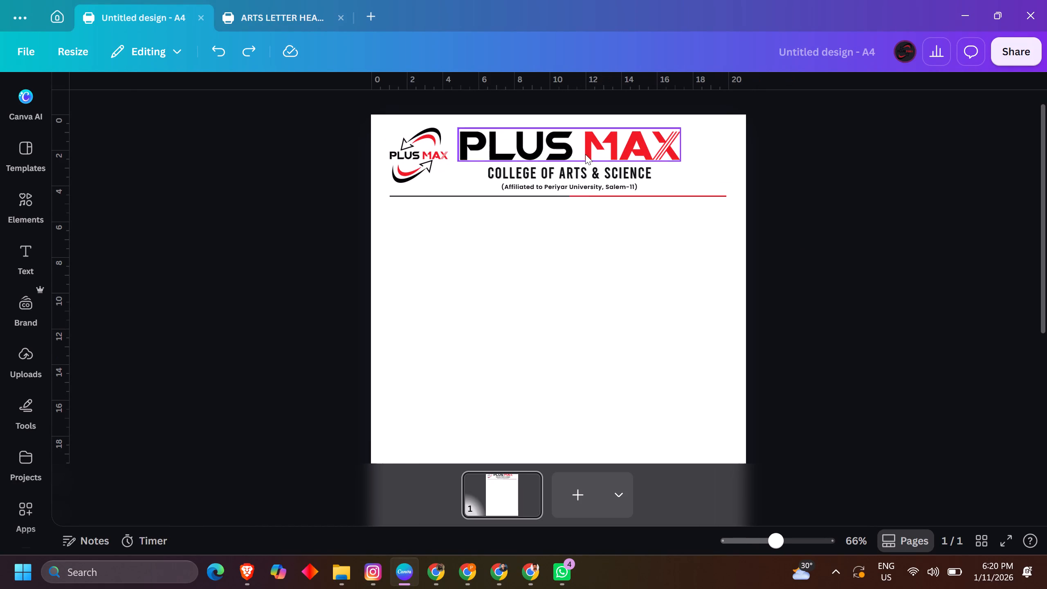
pyautogui.click(588, 198)
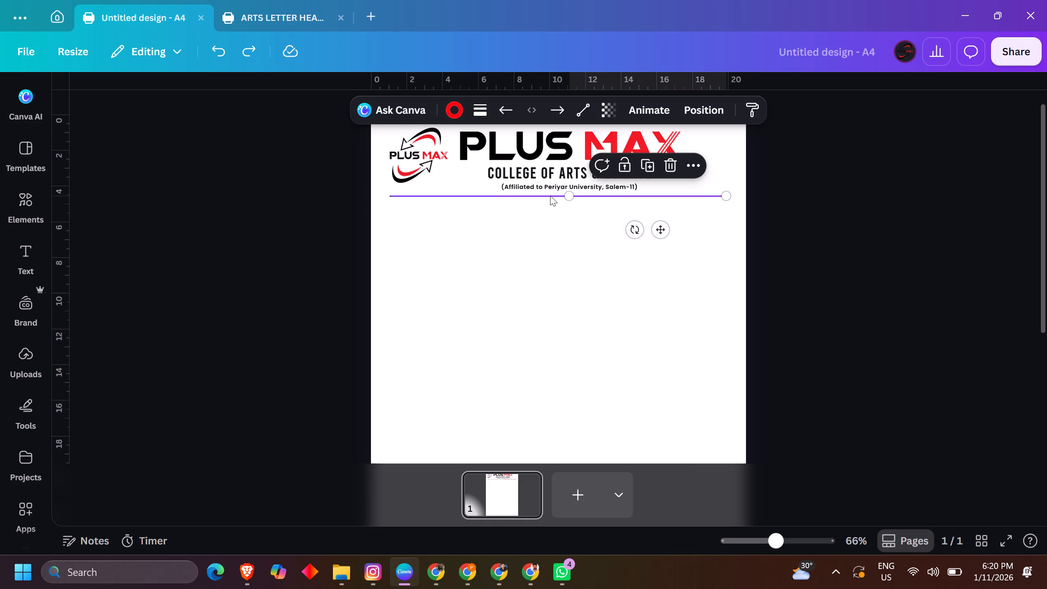
pyautogui.keyDown('shift'); pyautogui.click(550, 196); pyautogui.keyUp('shift')
pyautogui.hotkey('ctrl', 'g')
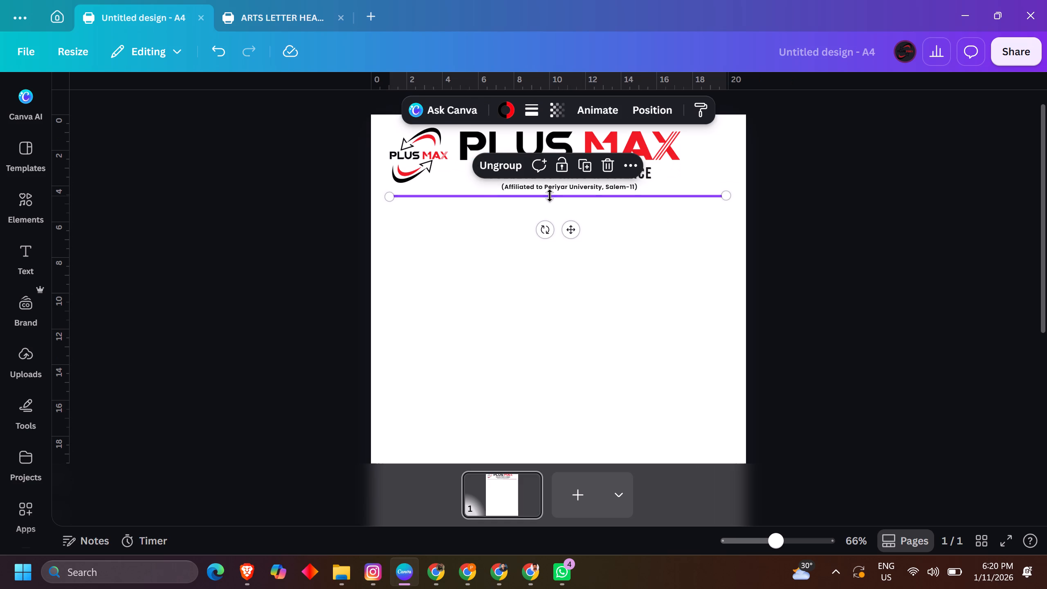
pyautogui.press('Down')
pyautogui.press('Down')
pyautogui.press('Down')
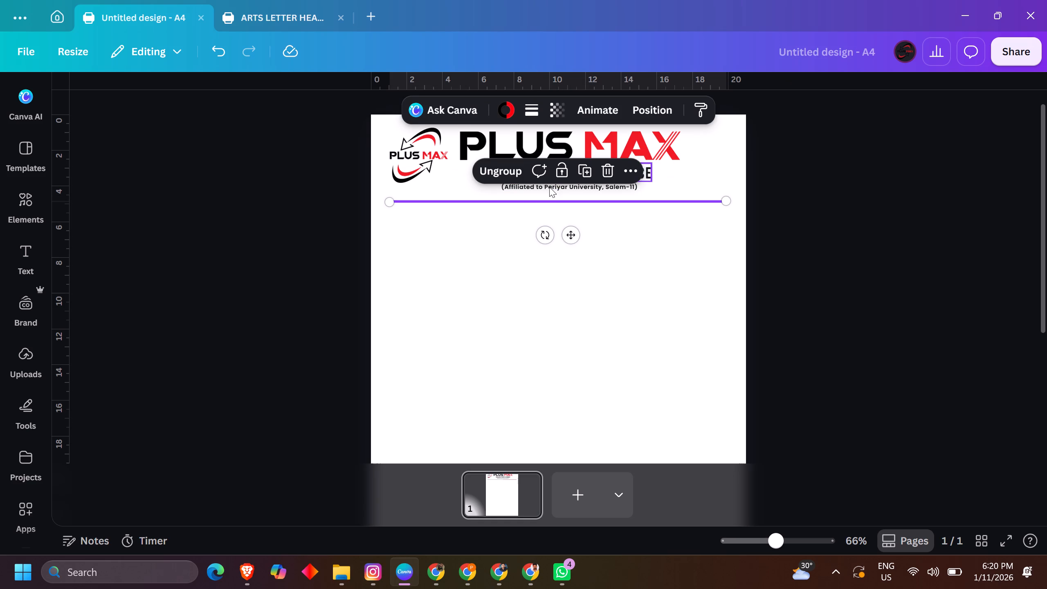
# Delete the "(Affiliated to Periyar University, Salem-11)" text line from the header.
pyautogui.click(548, 188)
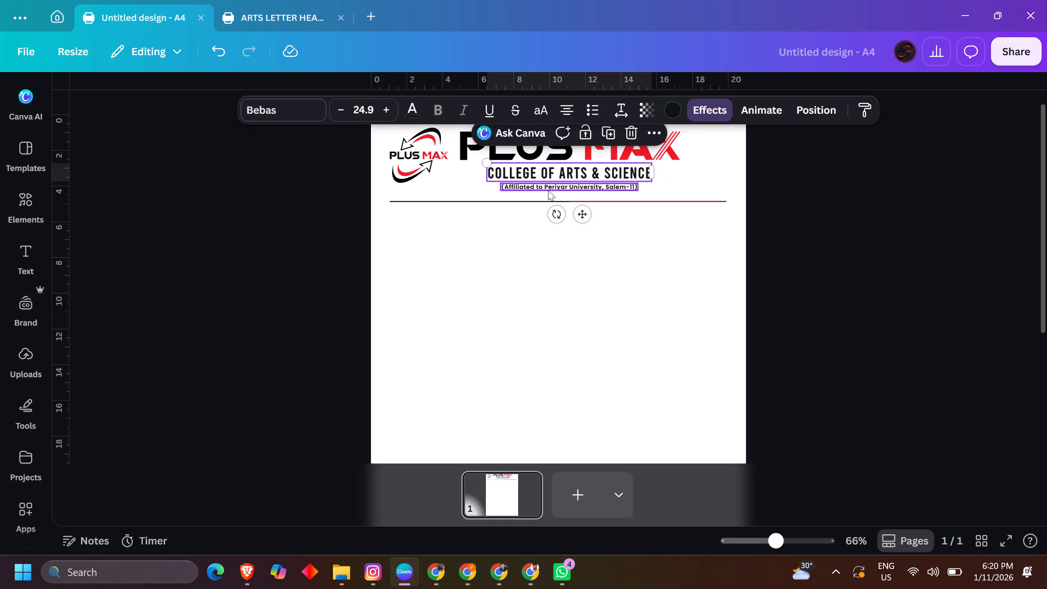
pyautogui.click(548, 190)
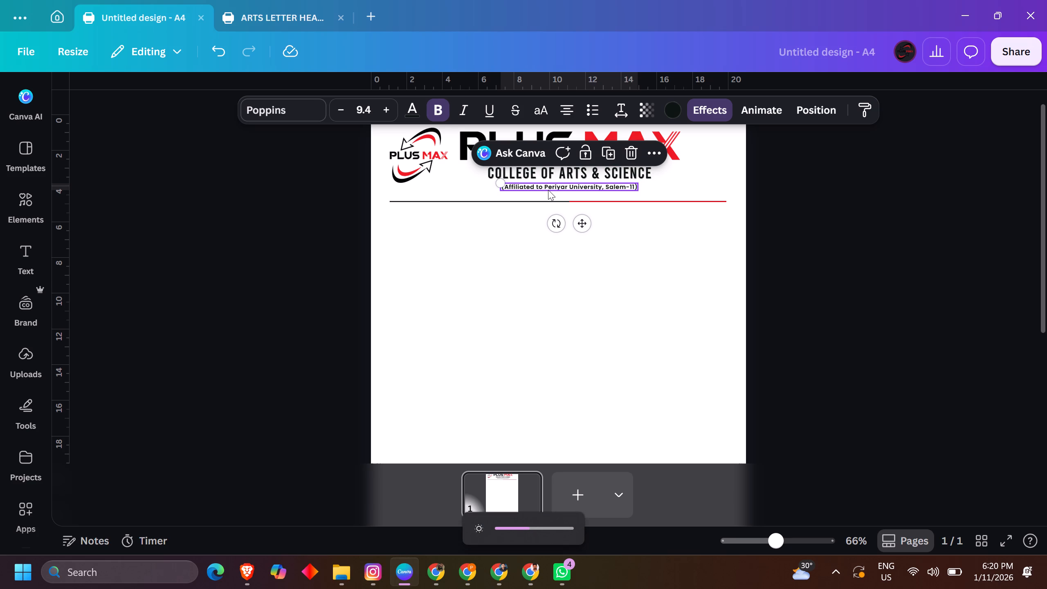
pyautogui.press('Delete')
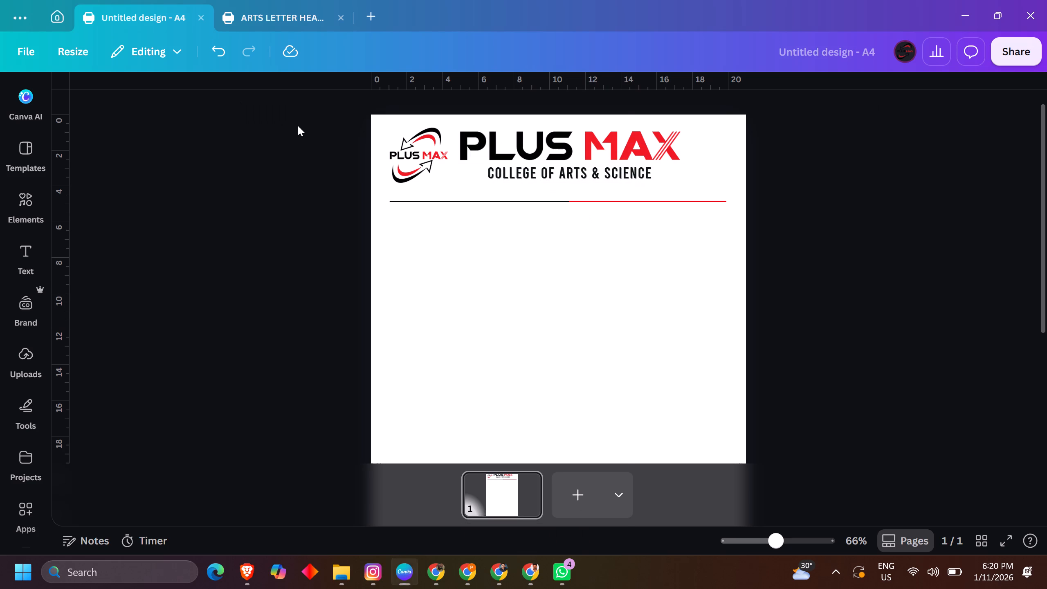
# Search the computer for "ku" and launch the matching application.
pyautogui.write('ku')
pyautogui.press('Return')
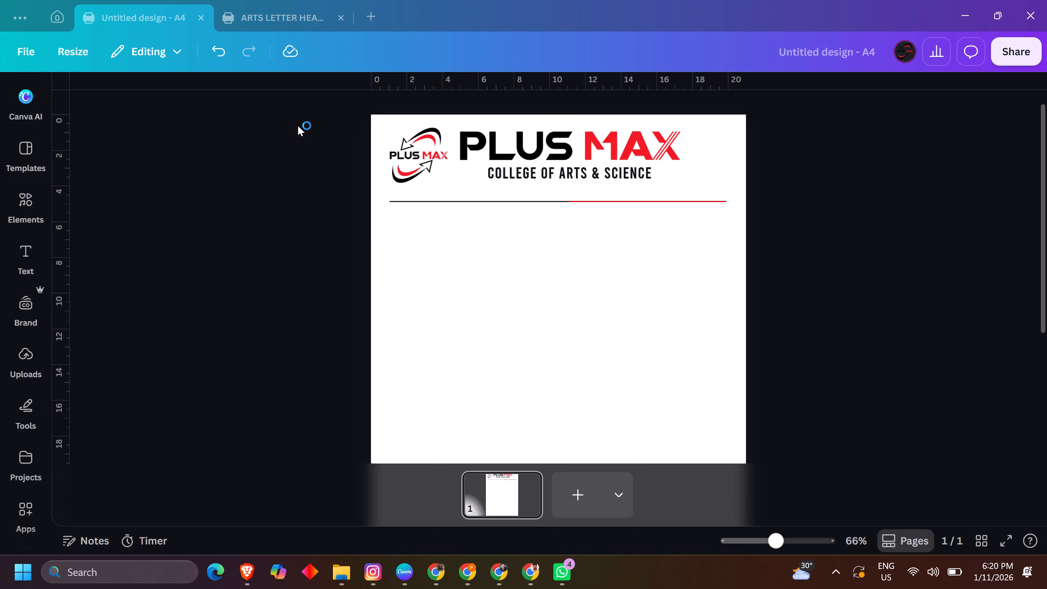
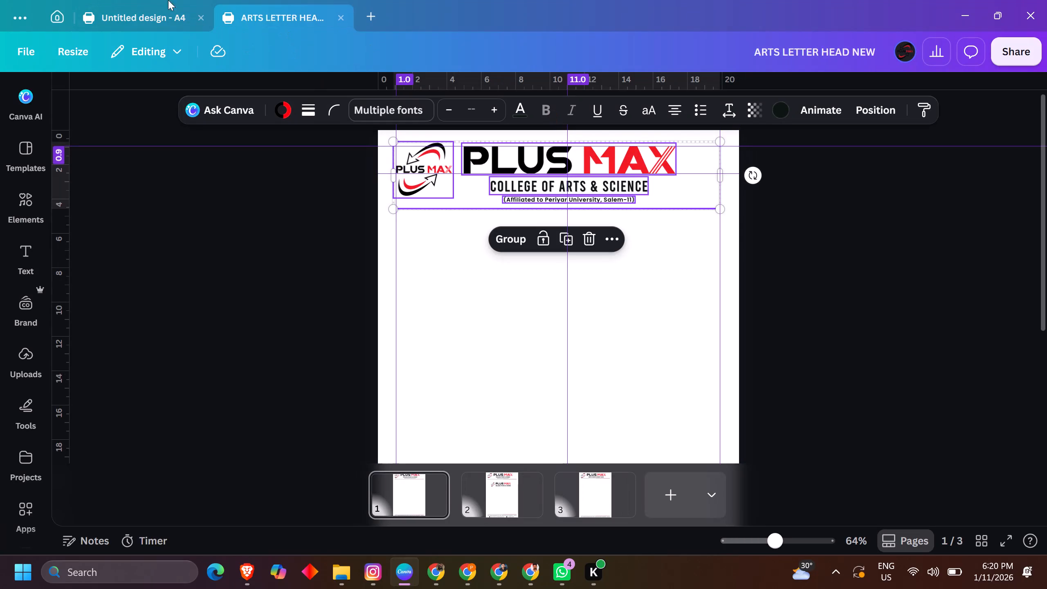
# Copy the address line from the ARTS LETTER HEAD footer and place it under the college name in the untitled A4 design.
pyautogui.scroll(-6, 573, 502)
pyautogui.scroll(-4, 614, 432)
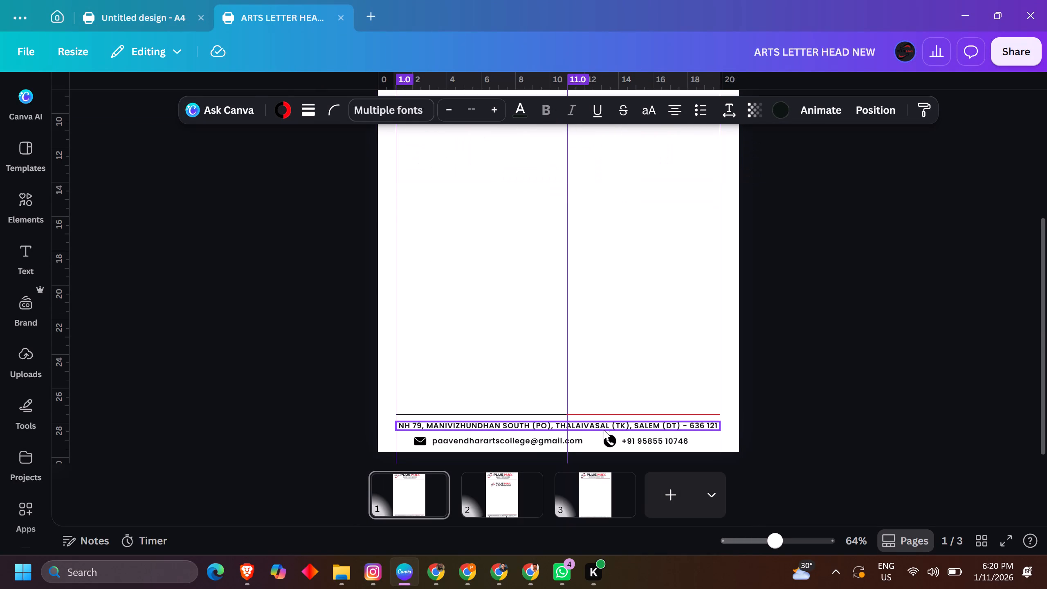
pyautogui.click(603, 429)
pyautogui.hotkey('ctrl', 'c')
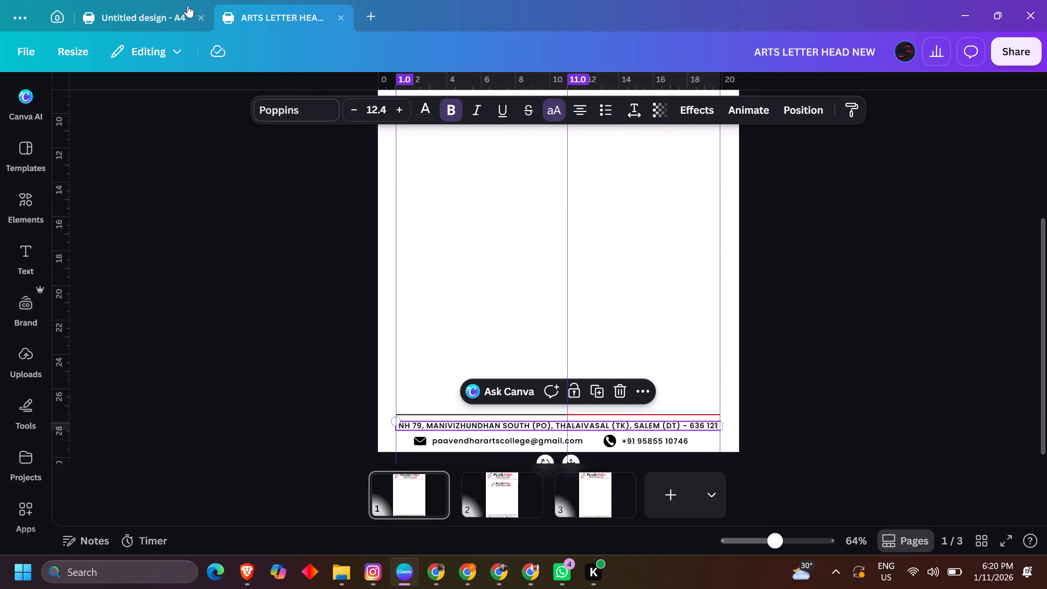
pyautogui.click(177, 14)
pyautogui.click(550, 194)
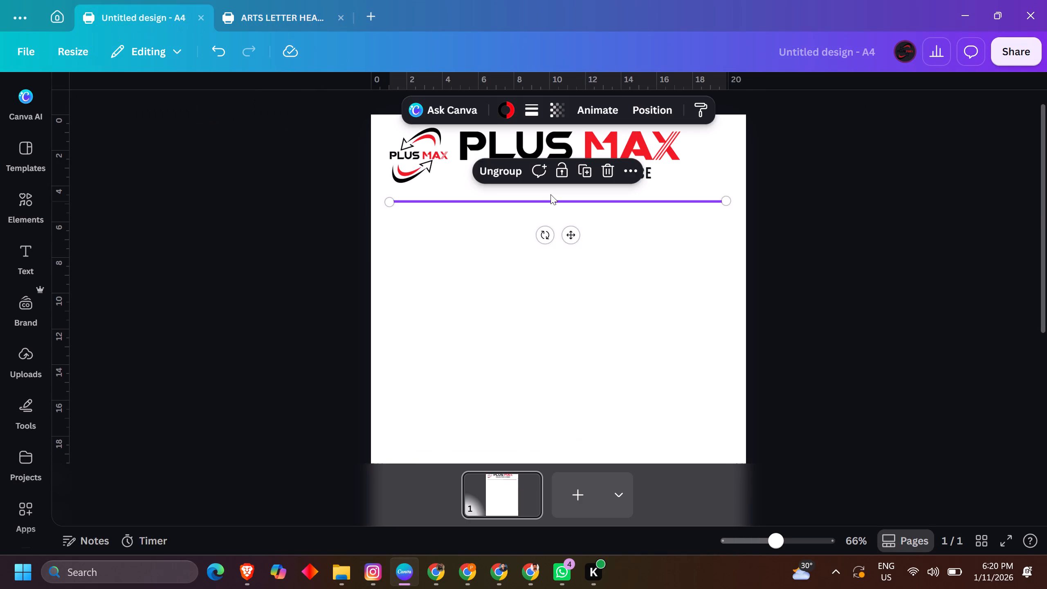
pyautogui.hotkey('ctrl', 'v')
pyautogui.moveTo(570, 357); pyautogui.dragTo(630, 225)
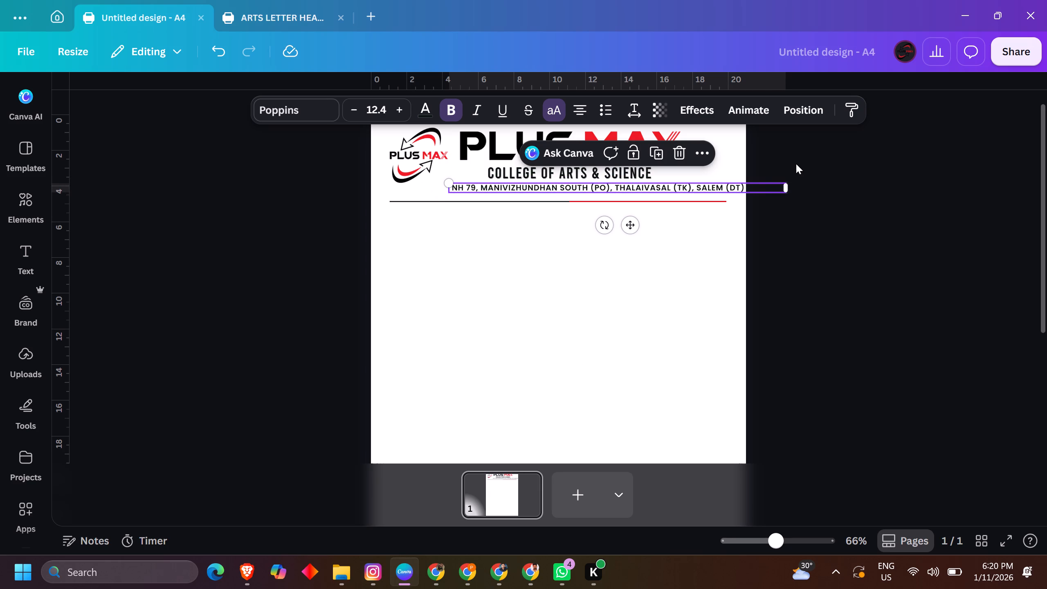
# Scale the pasted address line down to font size 9.6 and nudge it slightly down above the divider line.
pyautogui.moveTo(785, 182); pyautogui.dragTo(689, 202)
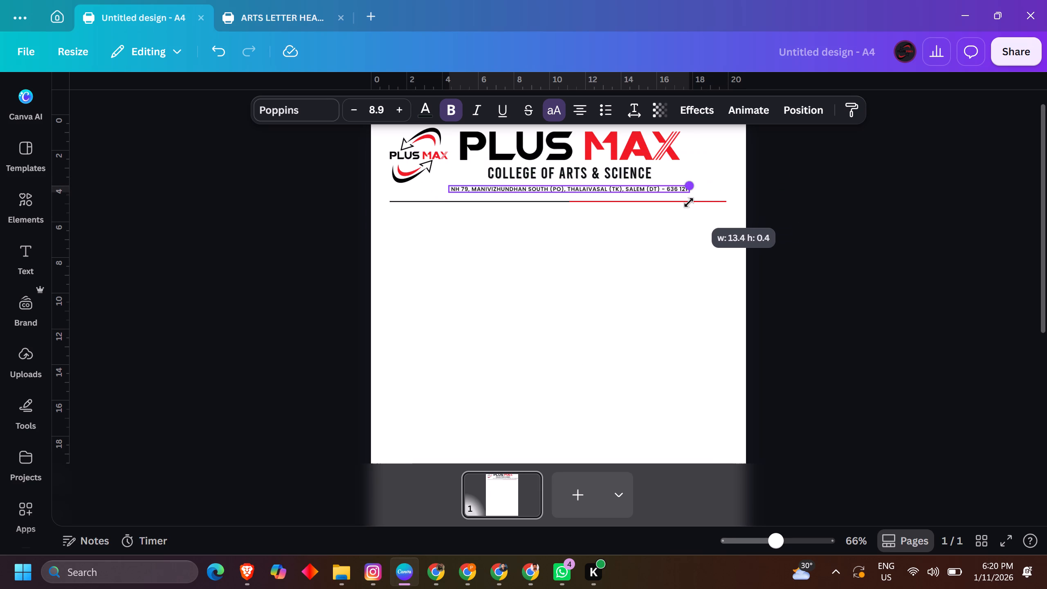
pyautogui.moveTo(689, 202); pyautogui.dragTo(697, 207)
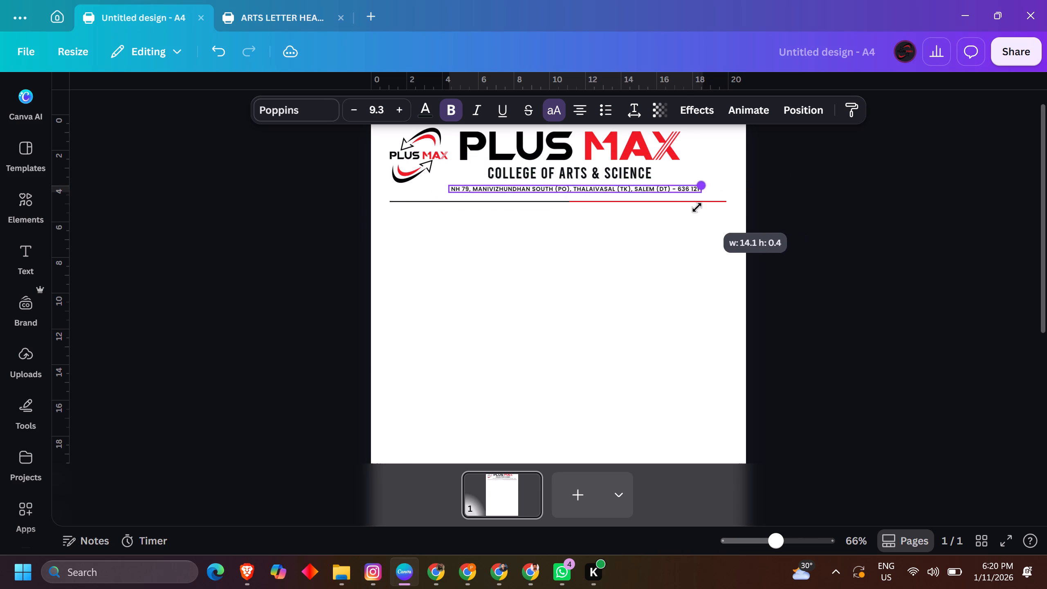
pyautogui.moveTo(697, 207); pyautogui.dragTo(683, 207)
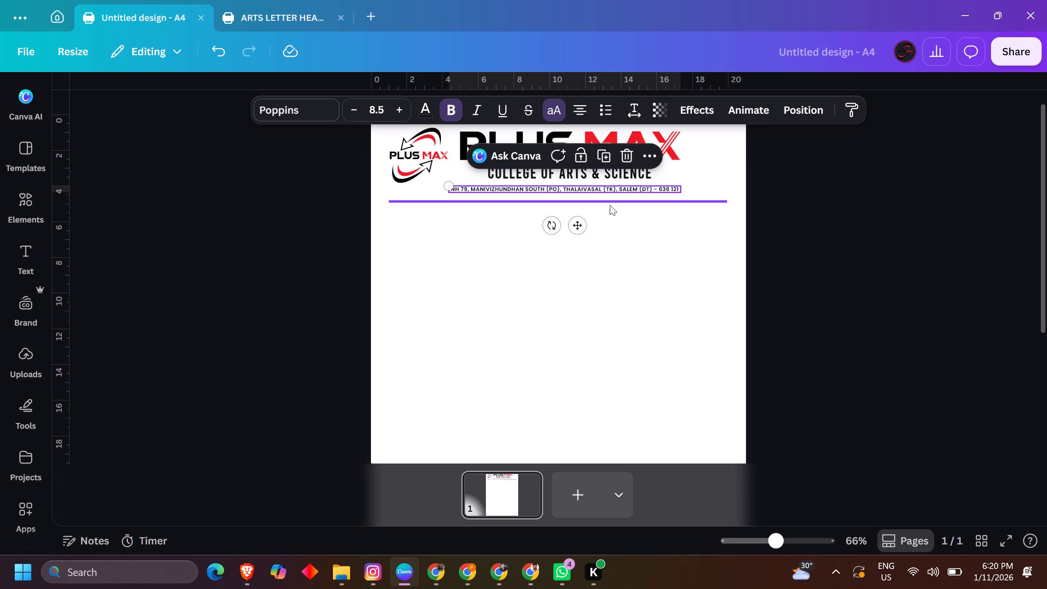
pyautogui.scroll(1, 613, 254)
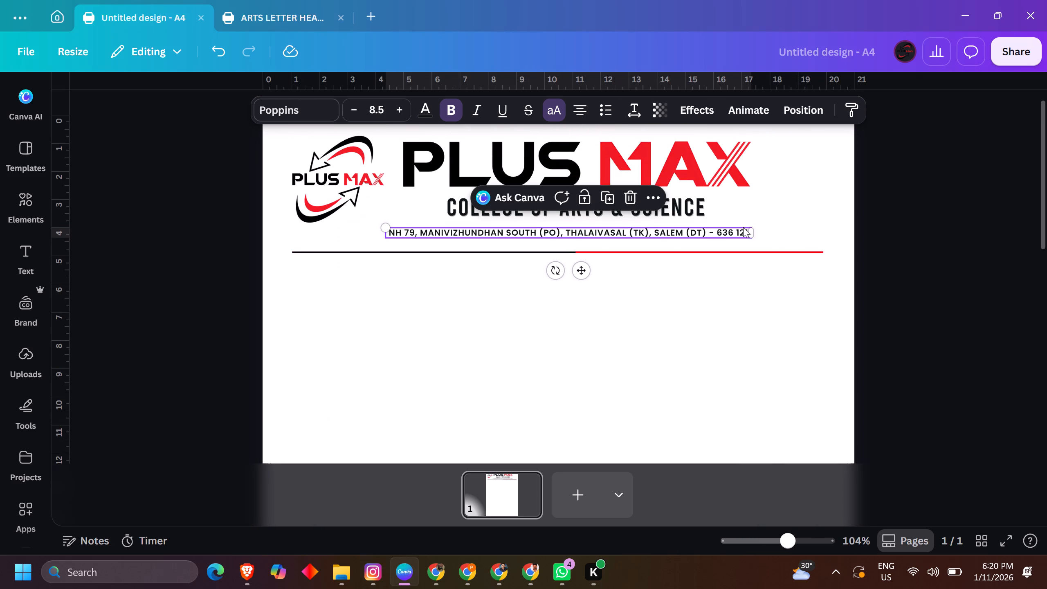
pyautogui.moveTo(749, 226); pyautogui.dragTo(778, 222)
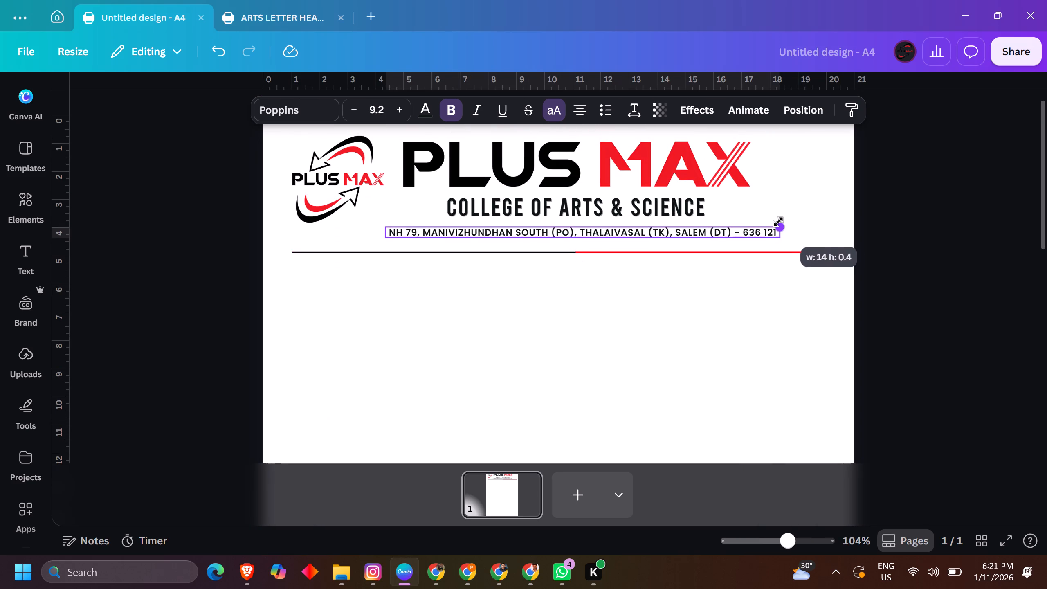
pyautogui.moveTo(778, 222); pyautogui.dragTo(793, 219)
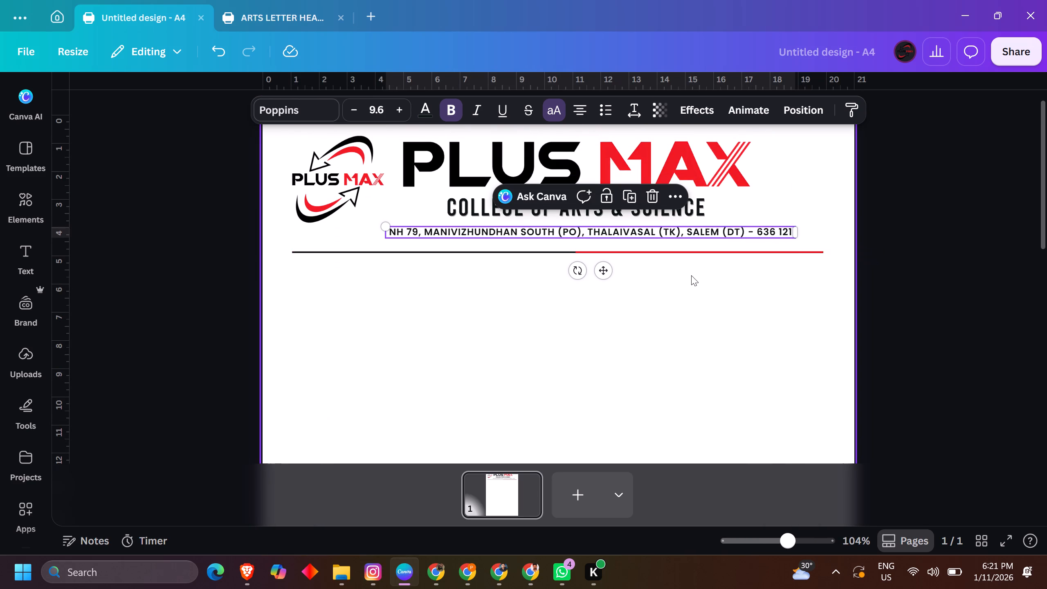
pyautogui.click(691, 275)
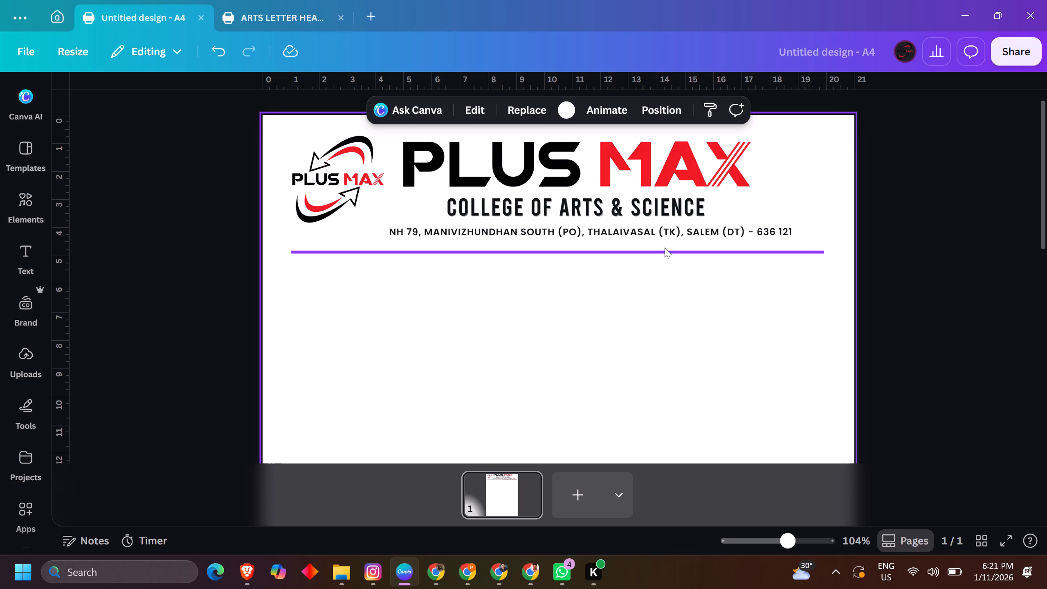
pyautogui.click(658, 232)
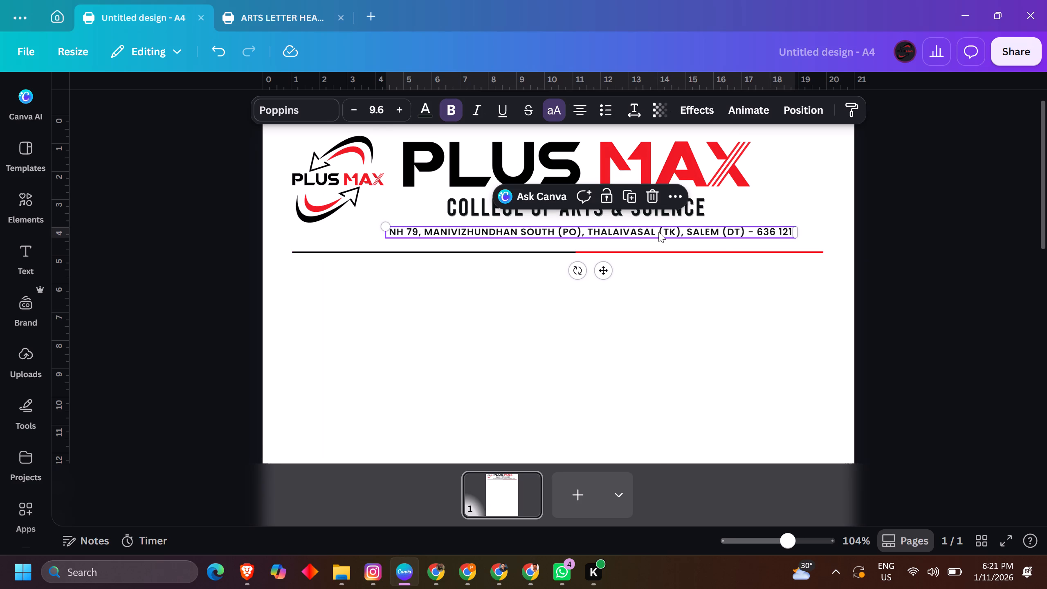
pyautogui.press('Down')
pyautogui.click(702, 319)
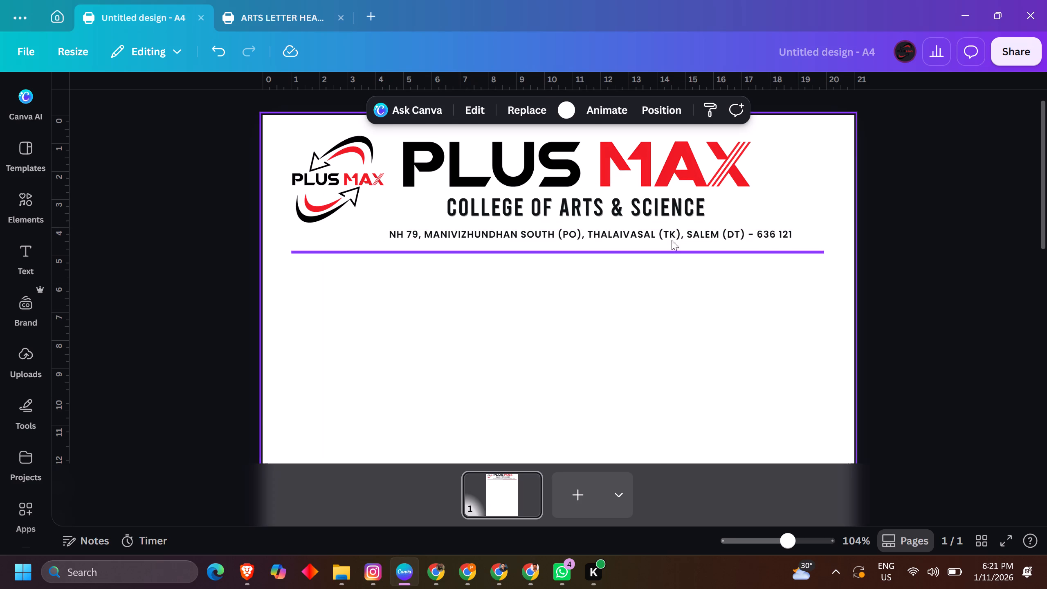
# Enlarge the "COLLEGE OF ARTS & SCIENCE" line to about font size 29.8.
pyautogui.click(661, 202)
pyautogui.moveTo(708, 222); pyautogui.dragTo(759, 226)
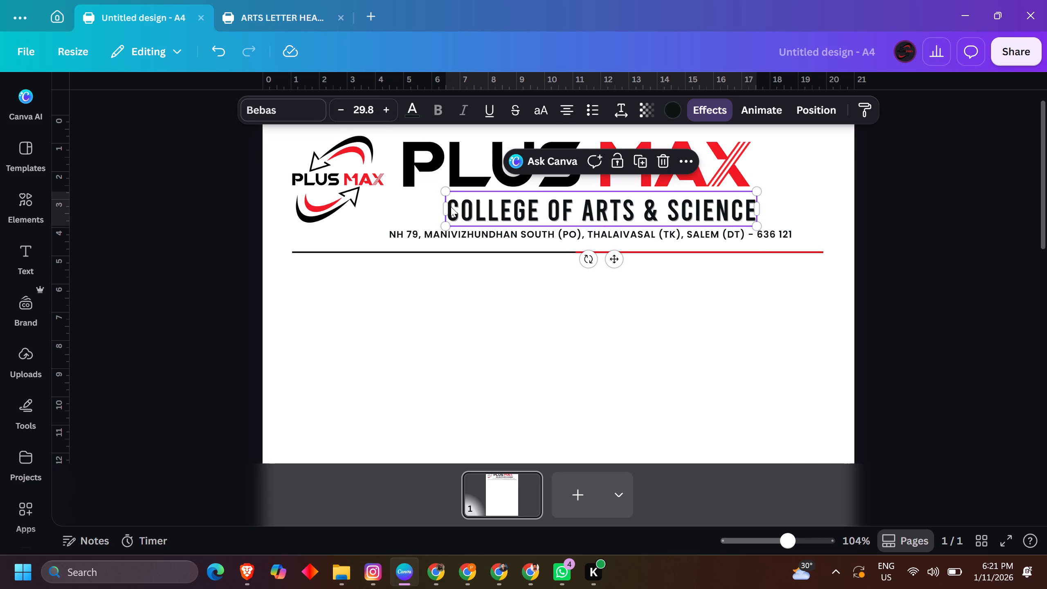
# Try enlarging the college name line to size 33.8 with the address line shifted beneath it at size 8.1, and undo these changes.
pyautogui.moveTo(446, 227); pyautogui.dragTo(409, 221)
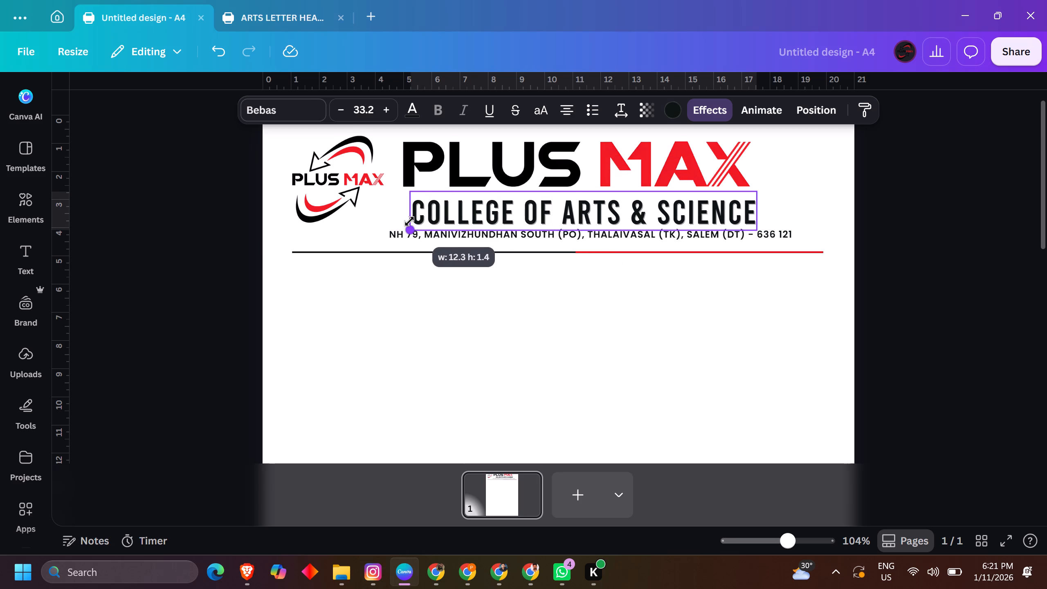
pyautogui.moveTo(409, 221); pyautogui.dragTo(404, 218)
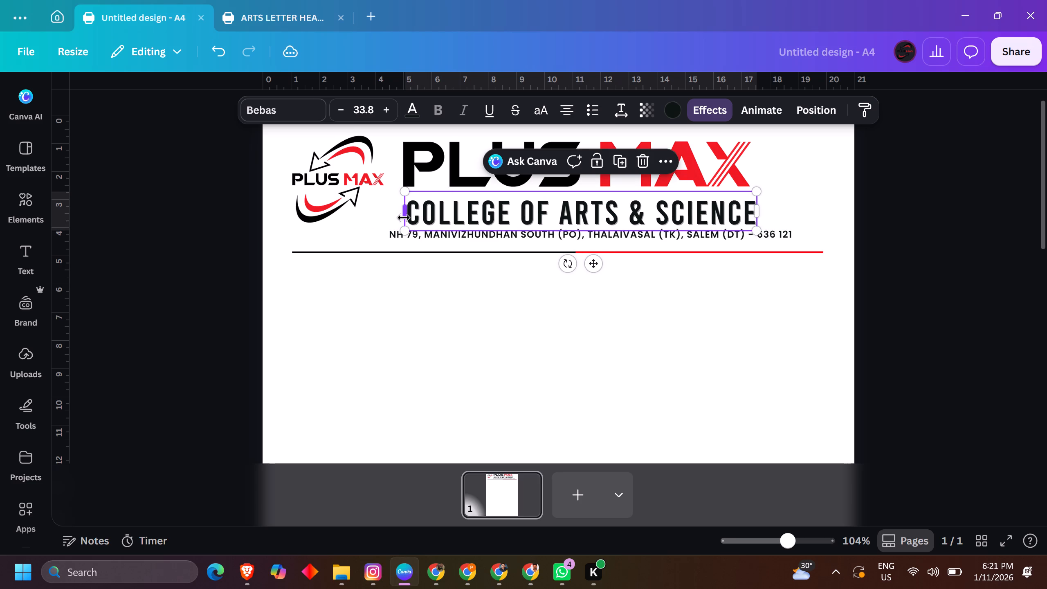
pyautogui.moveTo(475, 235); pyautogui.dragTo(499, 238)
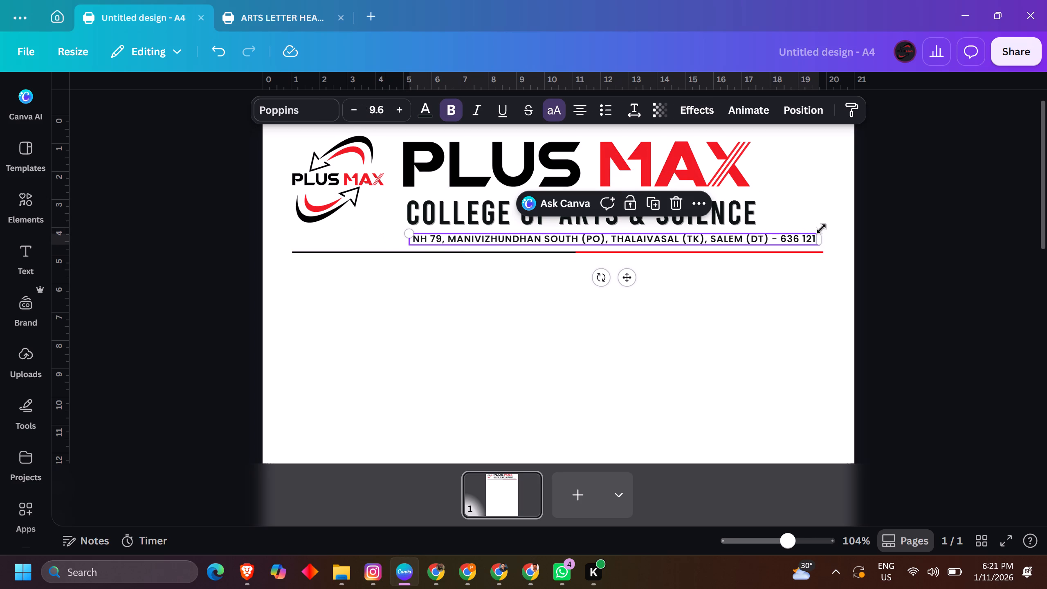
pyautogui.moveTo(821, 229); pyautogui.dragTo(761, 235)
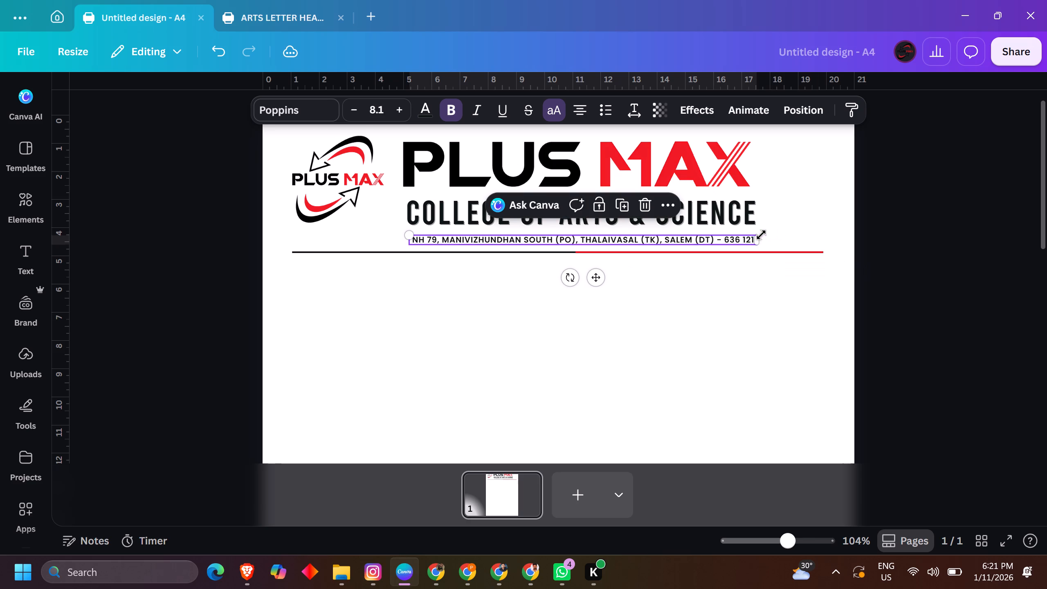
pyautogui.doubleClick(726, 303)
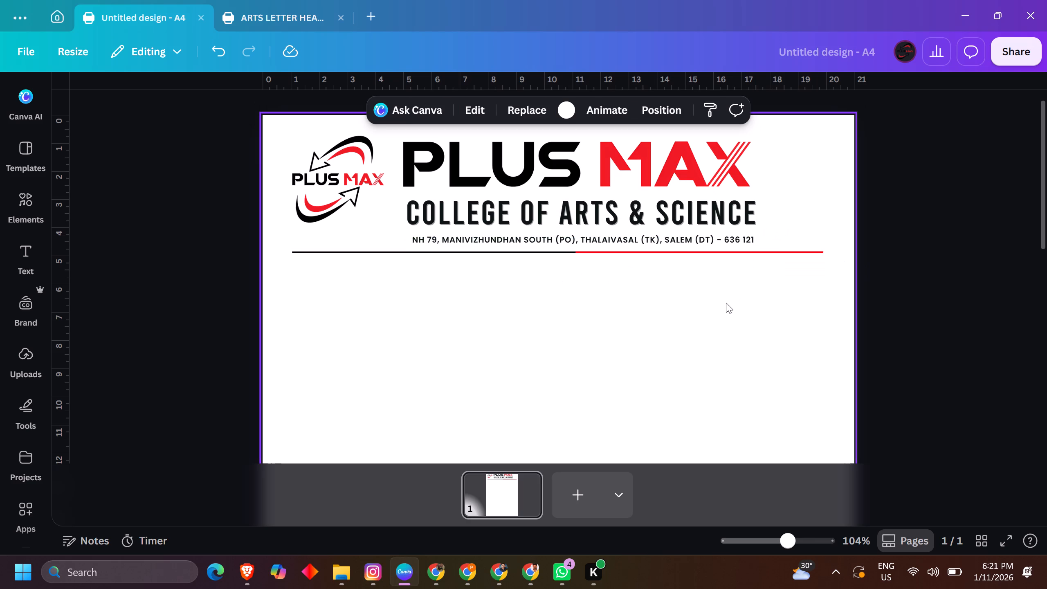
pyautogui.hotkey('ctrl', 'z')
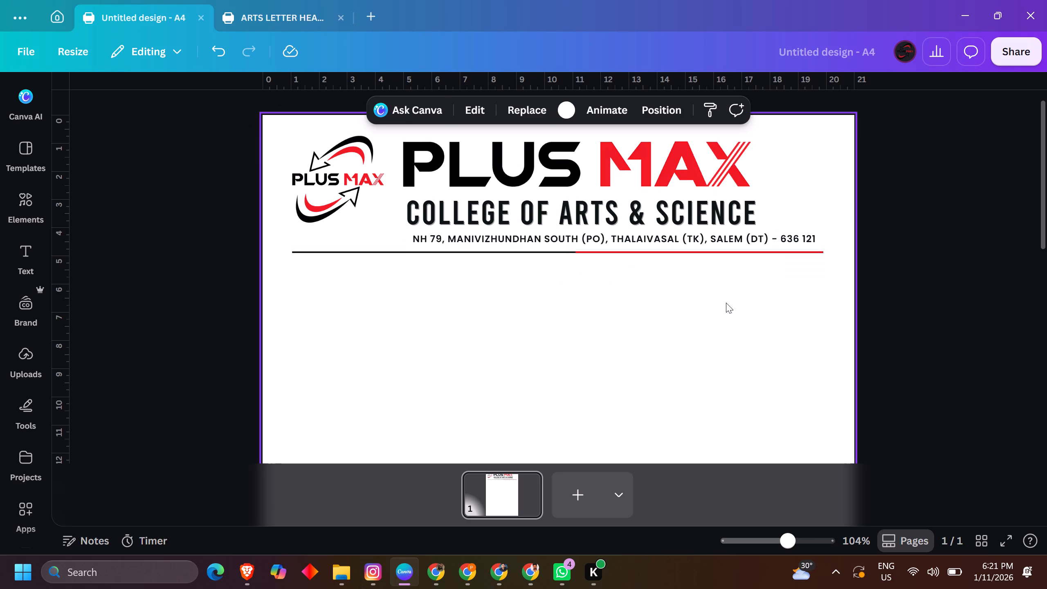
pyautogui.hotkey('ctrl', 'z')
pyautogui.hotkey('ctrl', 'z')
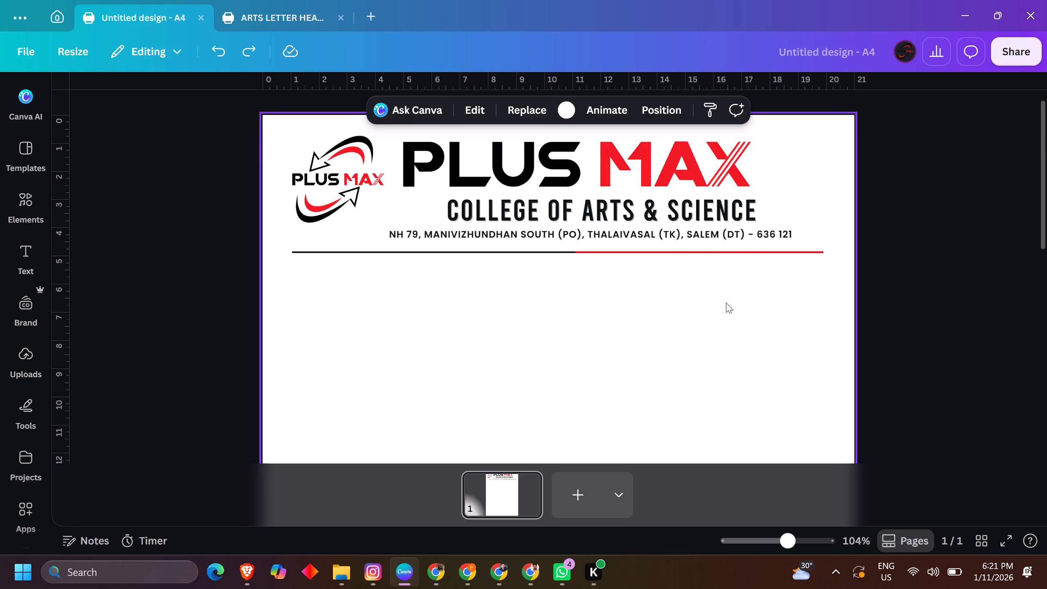
# Centre the address line horizontally on the page.
pyautogui.click(773, 230)
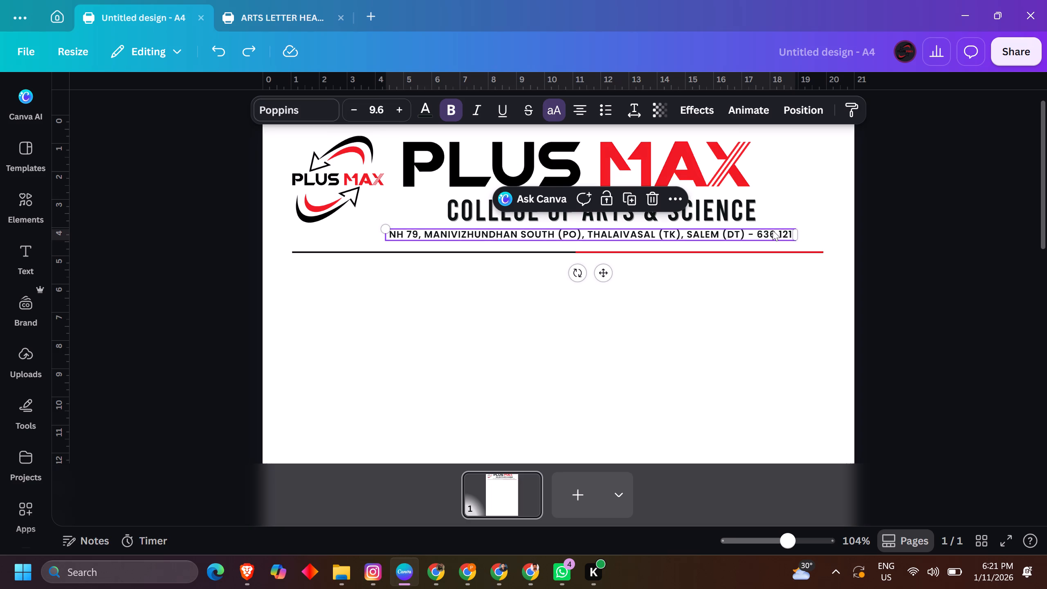
pyautogui.click(716, 283)
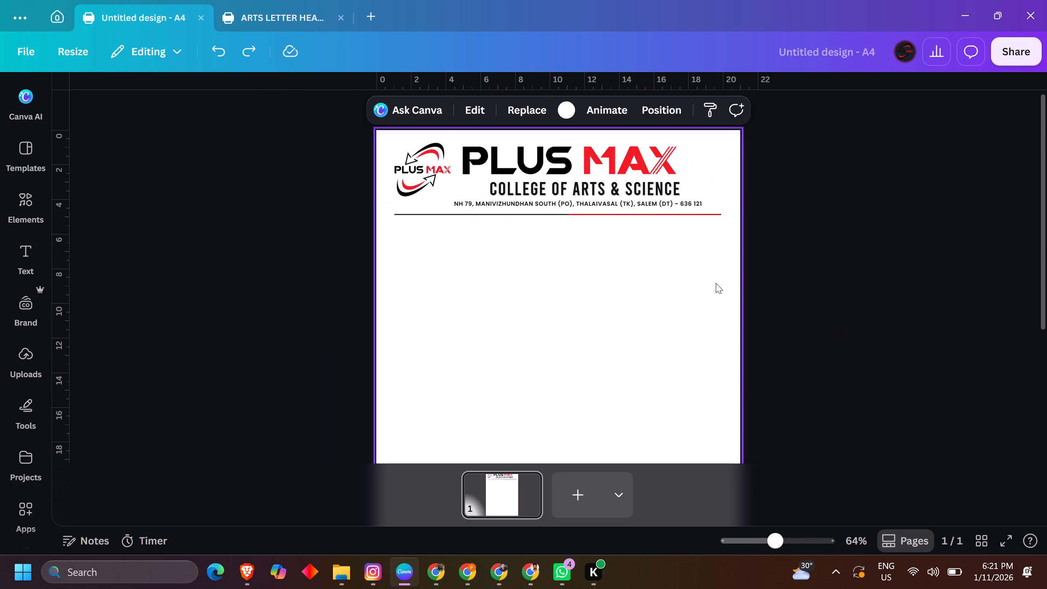
pyautogui.click(671, 202)
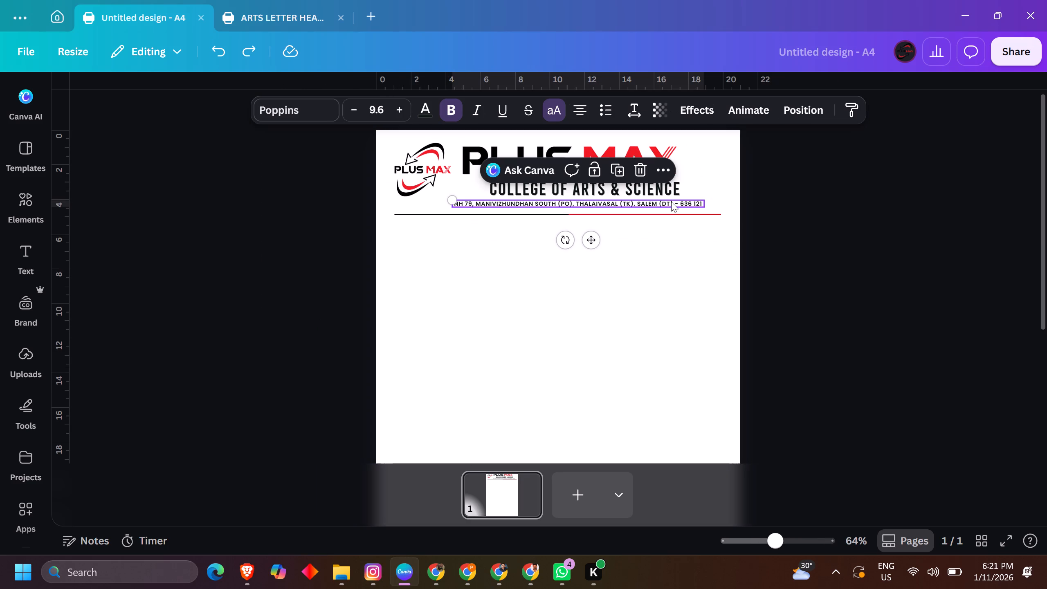
pyautogui.click(793, 102)
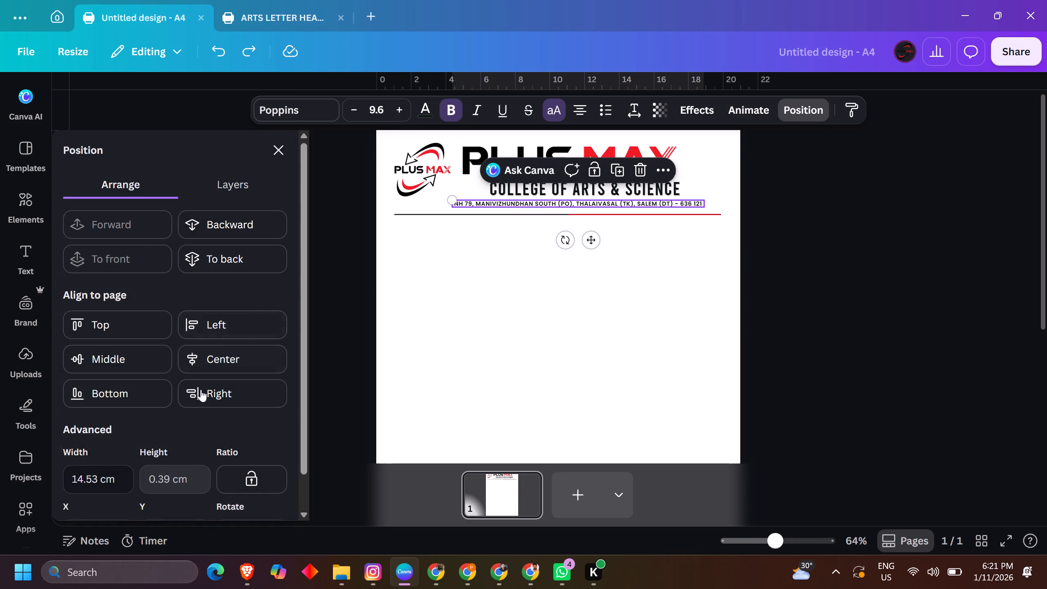
pyautogui.click(231, 365)
pyautogui.doubleClick(425, 342)
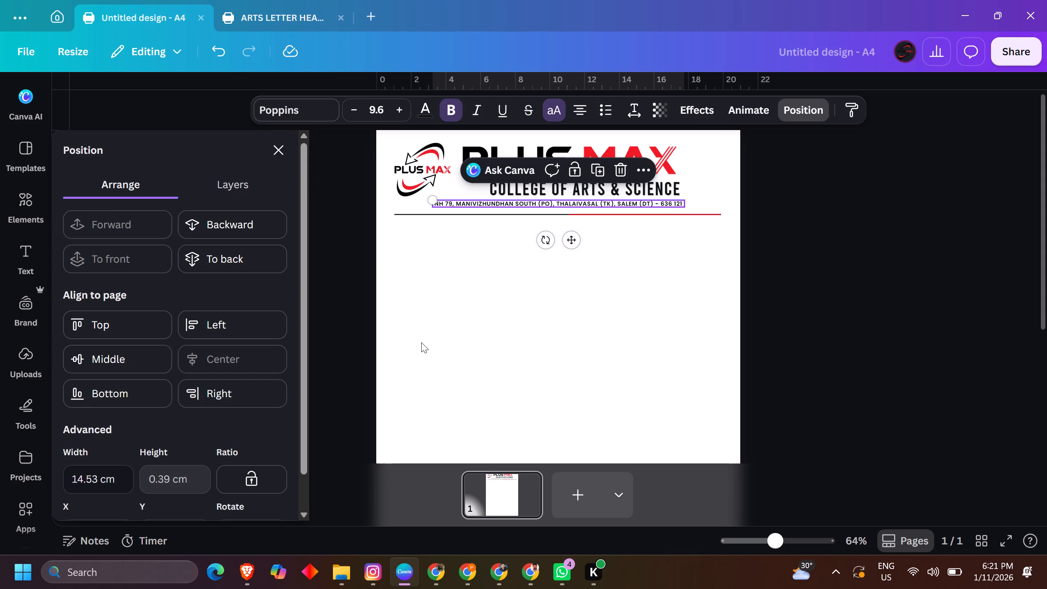
# Nudge the address line right until it sits beneath the Plus Max college name.
pyautogui.click(554, 203)
pyautogui.press('Right')
pyautogui.press('Right')
pyautogui.press('Right')
pyautogui.press('Right')
pyautogui.press('Right')
pyautogui.press('Right')
pyautogui.press('Right')
pyautogui.press('Right')
pyautogui.press('Right')
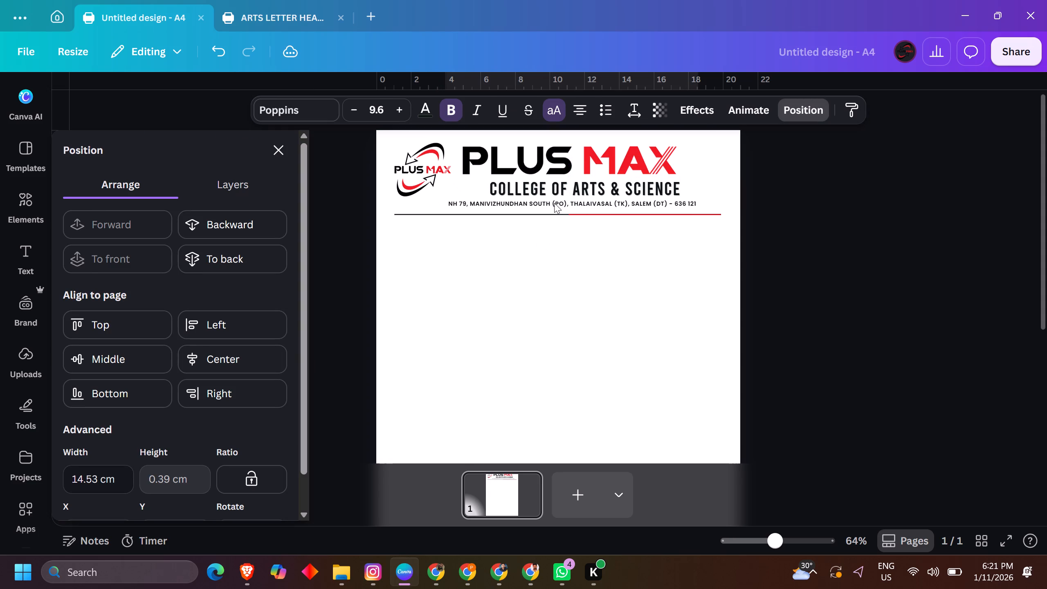
pyautogui.press('Right')
pyautogui.press('Left')
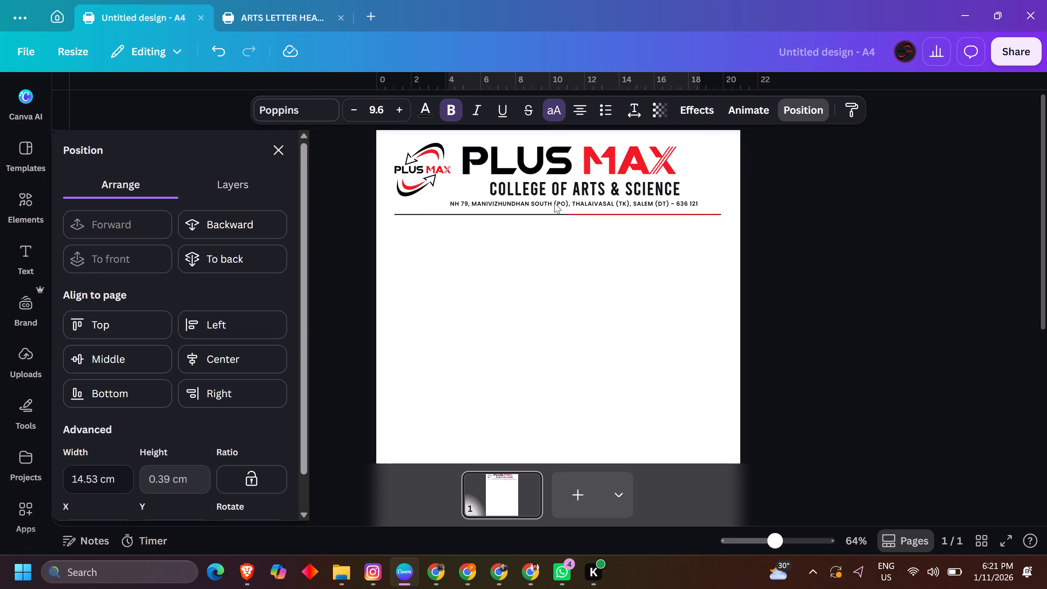
pyautogui.click(584, 268)
# Check the student bio data PDF in WhatsApp for reference and place a copy of the address line below the header divider.
pyautogui.scroll(-6, 584, 268)
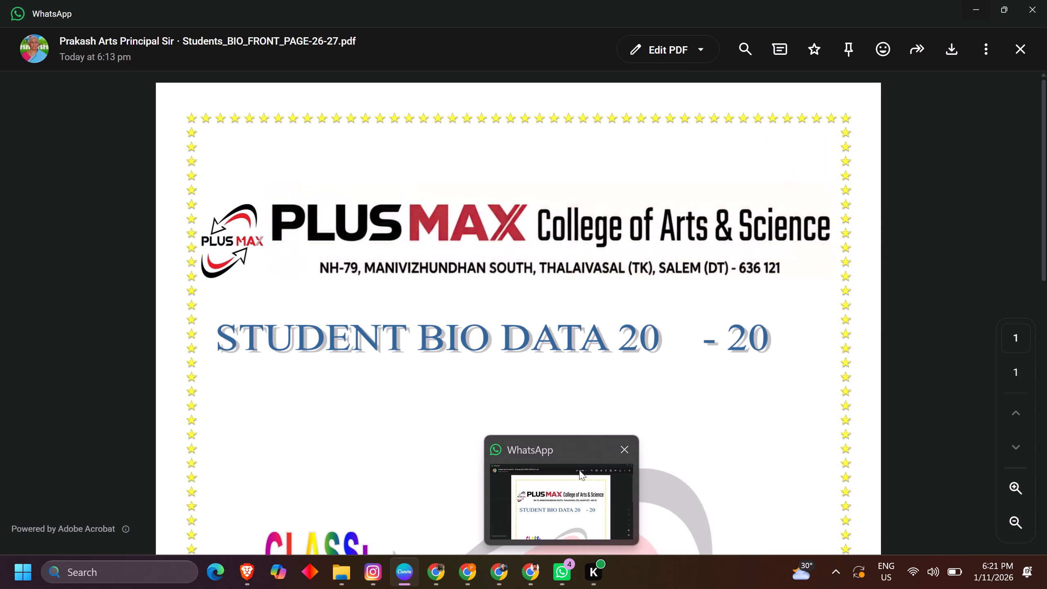
pyautogui.click(488, 297)
pyautogui.scroll(2, 488, 297)
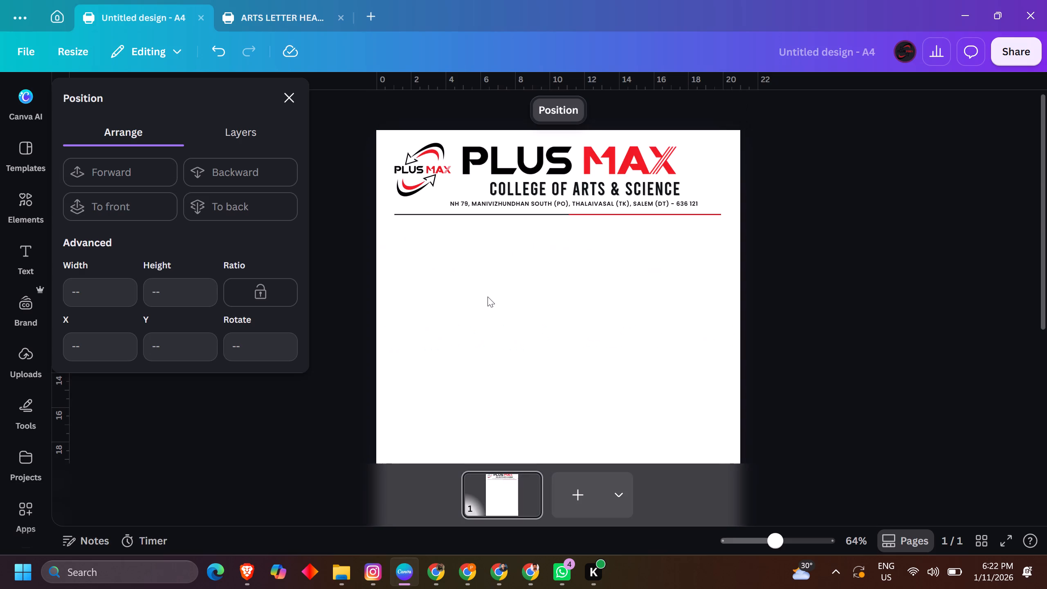
pyautogui.click(558, 205)
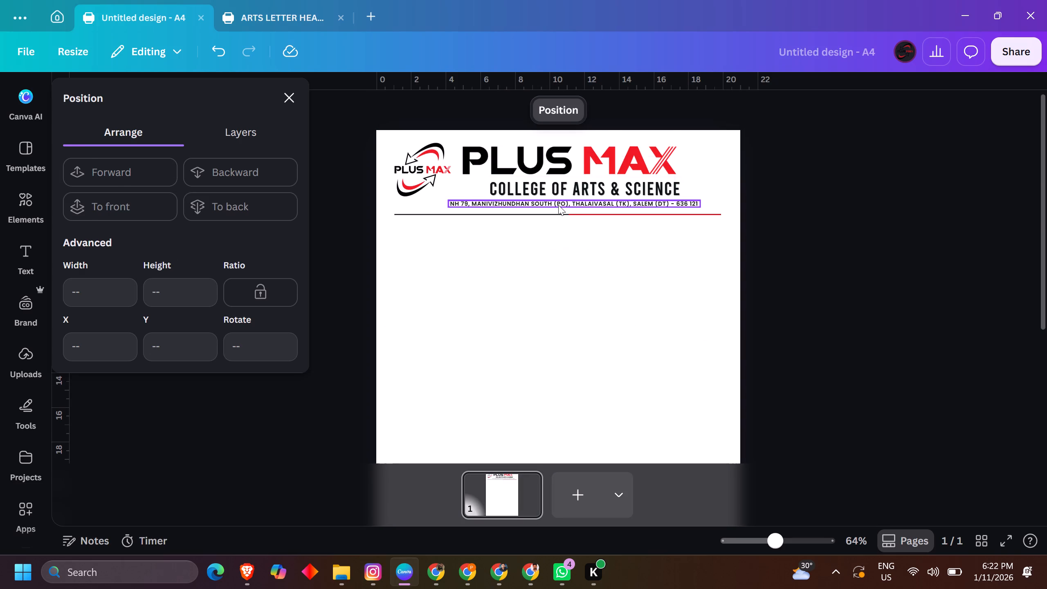
pyautogui.keyDown('alt'); pyautogui.moveTo(558, 205); pyautogui.dragTo(568, 285); pyautogui.keyUp('alt')
# Replace the copied line's text with "STUDENTS BIO DATA".
pyautogui.doubleClick(568, 285)
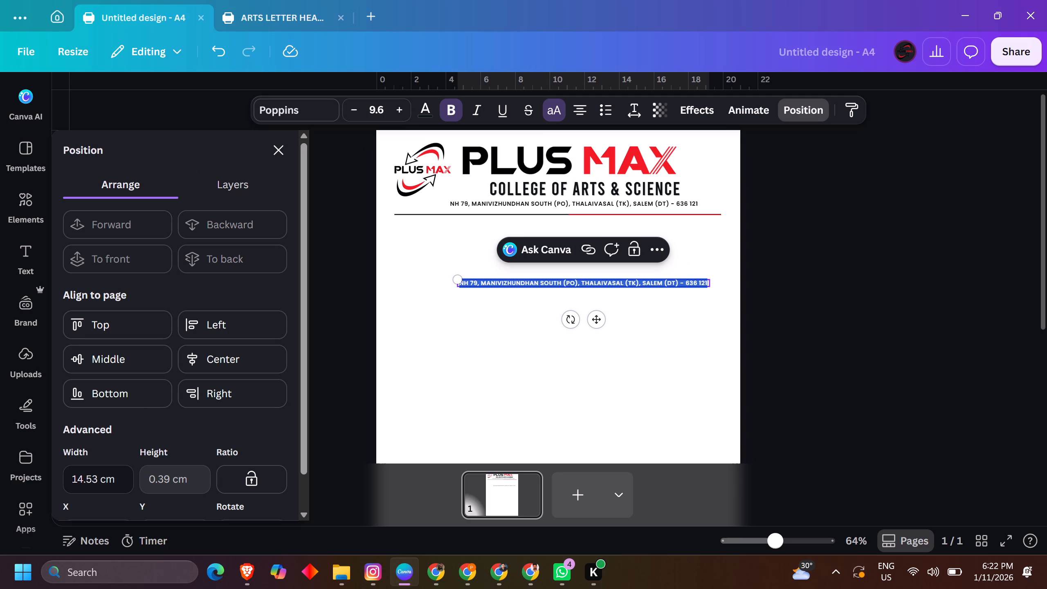
pyautogui.write('Student')
pyautogui.press('space')
pyautogui.press('BackSpace')
pyautogui.press('BackSpace')
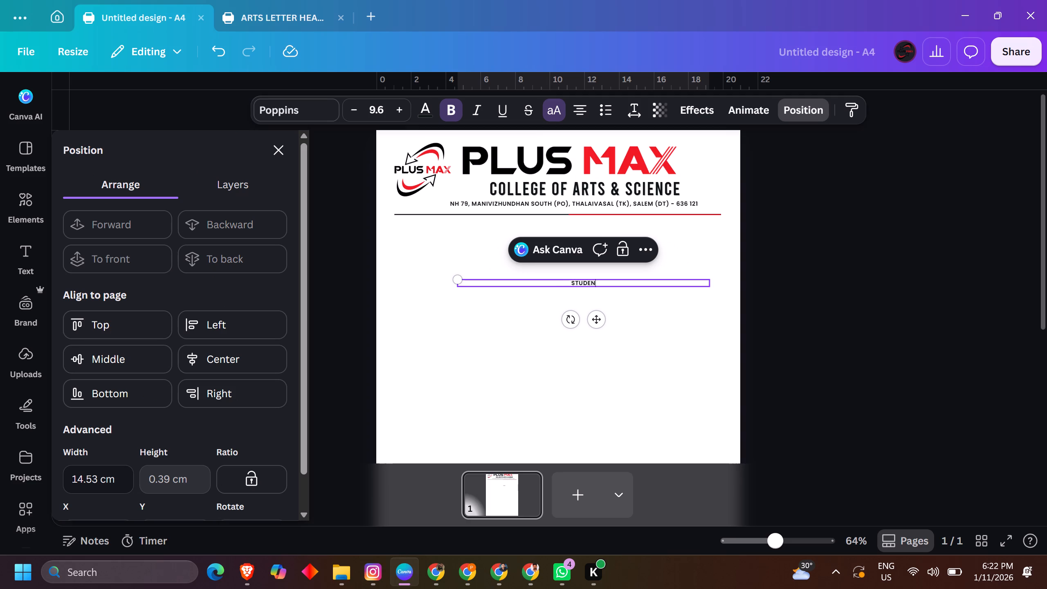
pyautogui.press('BackSpace')
pyautogui.press('BackSpace')
pyautogui.press('BackSpace')
pyautogui.write('dents bio dq')
pyautogui.press('BackSpace')
pyautogui.press('a')
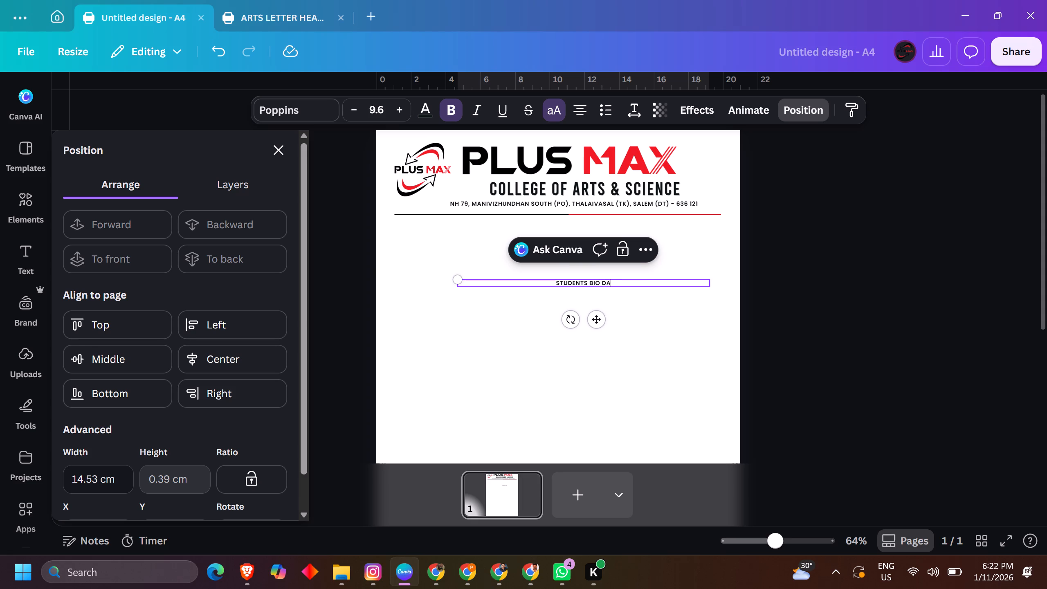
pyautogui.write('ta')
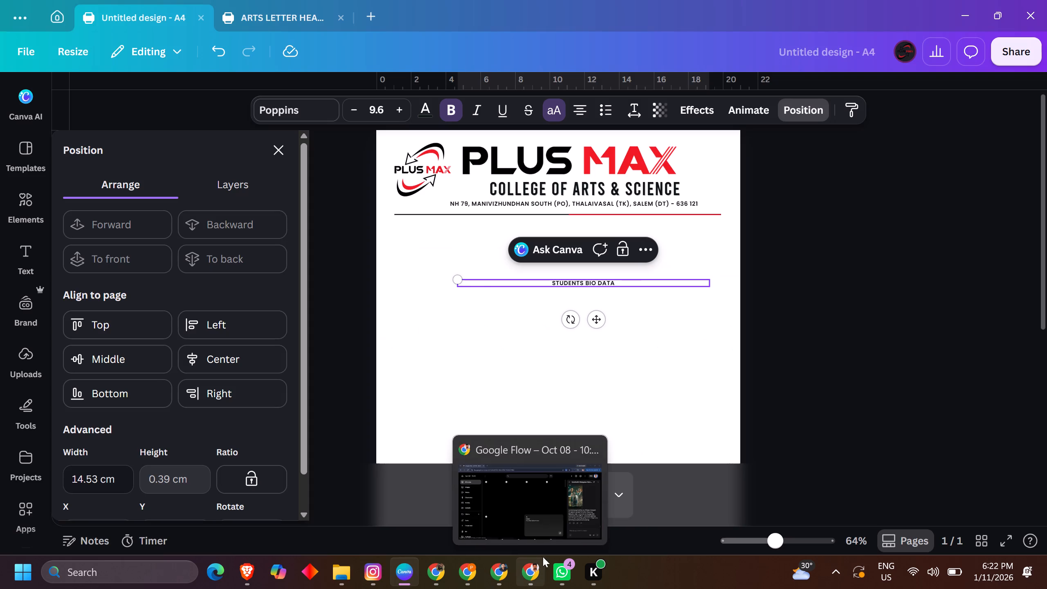
# Extend the "STUDENTS BIO DATA" heading with "20 - 20", leaving a wide gap before the dash for the year.
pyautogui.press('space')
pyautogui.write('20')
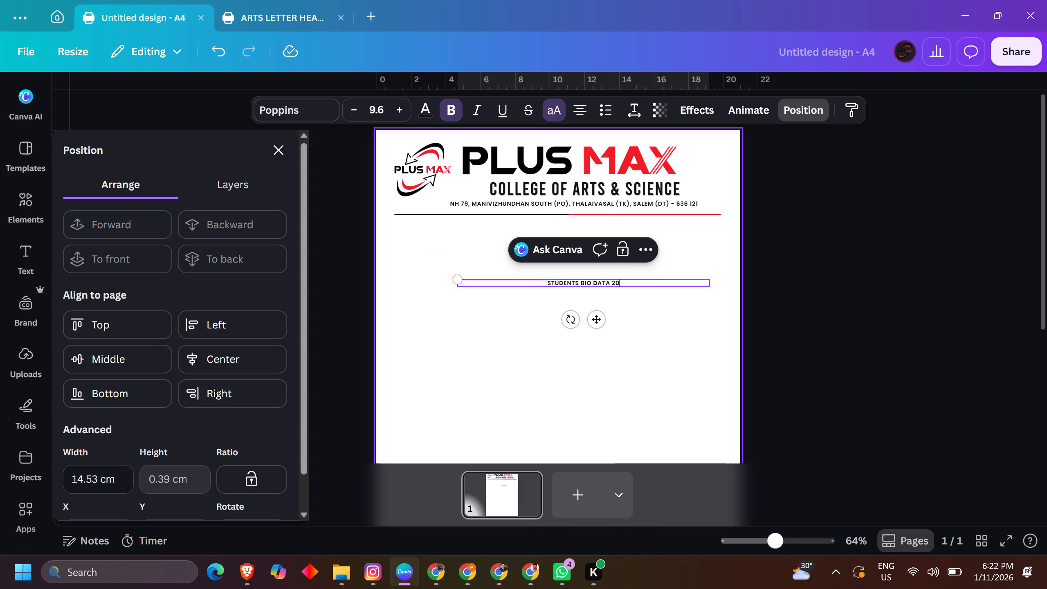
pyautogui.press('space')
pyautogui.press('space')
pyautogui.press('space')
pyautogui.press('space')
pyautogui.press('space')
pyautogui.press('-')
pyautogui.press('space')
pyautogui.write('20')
# Narrow the bio data heading's text box so it fits closely around its single line of text.
pyautogui.click(714, 289)
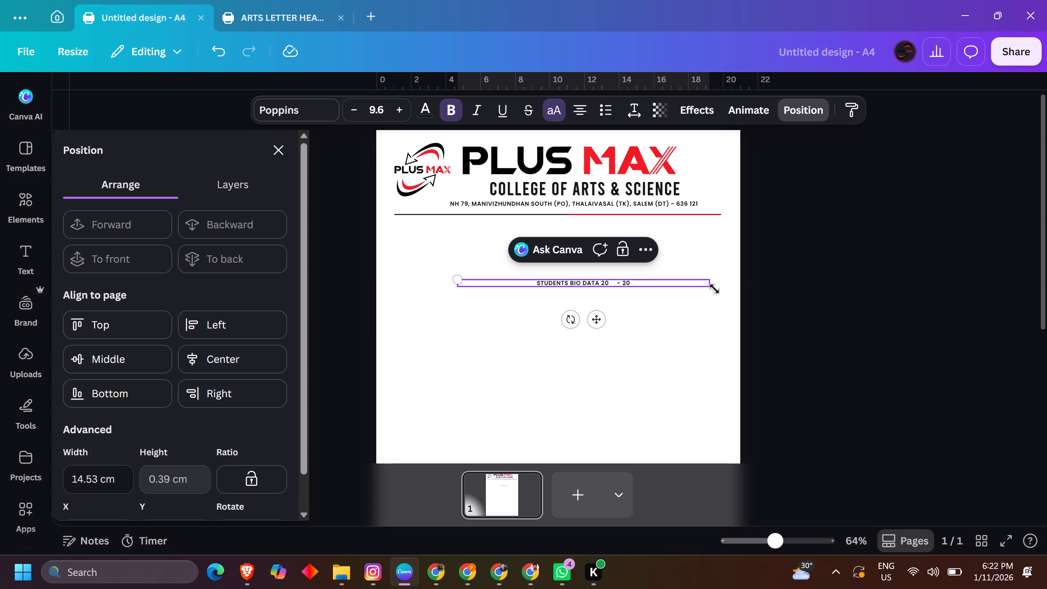
pyautogui.moveTo(714, 283); pyautogui.dragTo(562, 299)
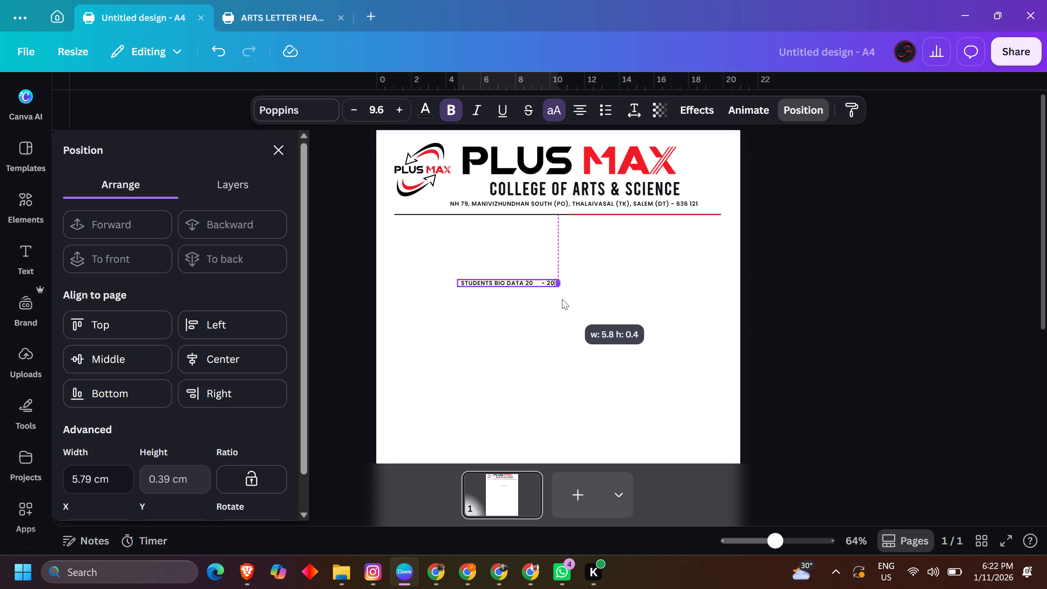
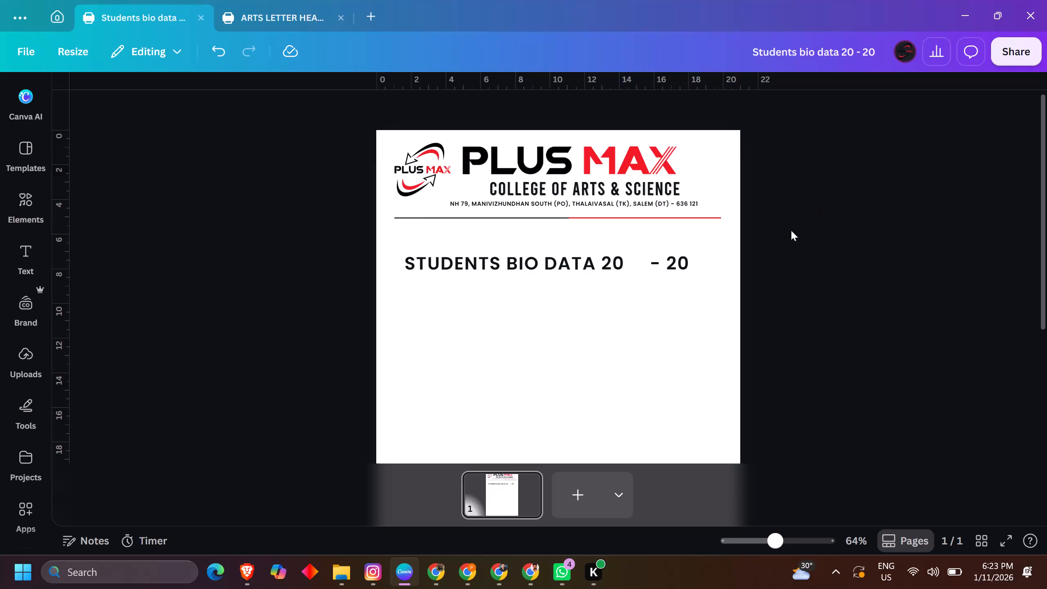
# Change the "STUDENTS BIO DATA 20 - 20" heading's text colour to the red already used in the design.
pyautogui.click(669, 258)
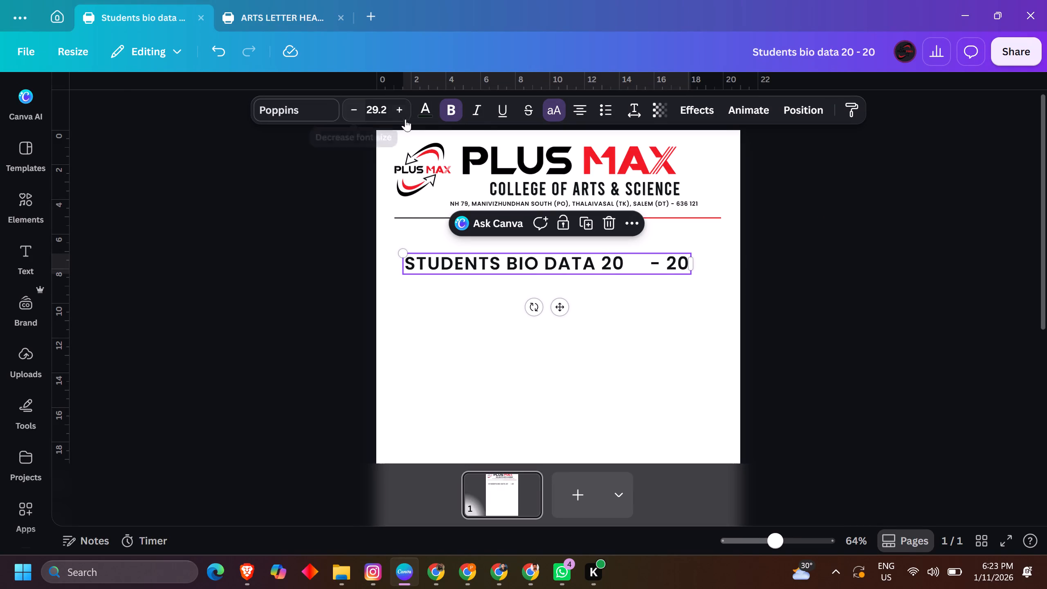
pyautogui.click(420, 110)
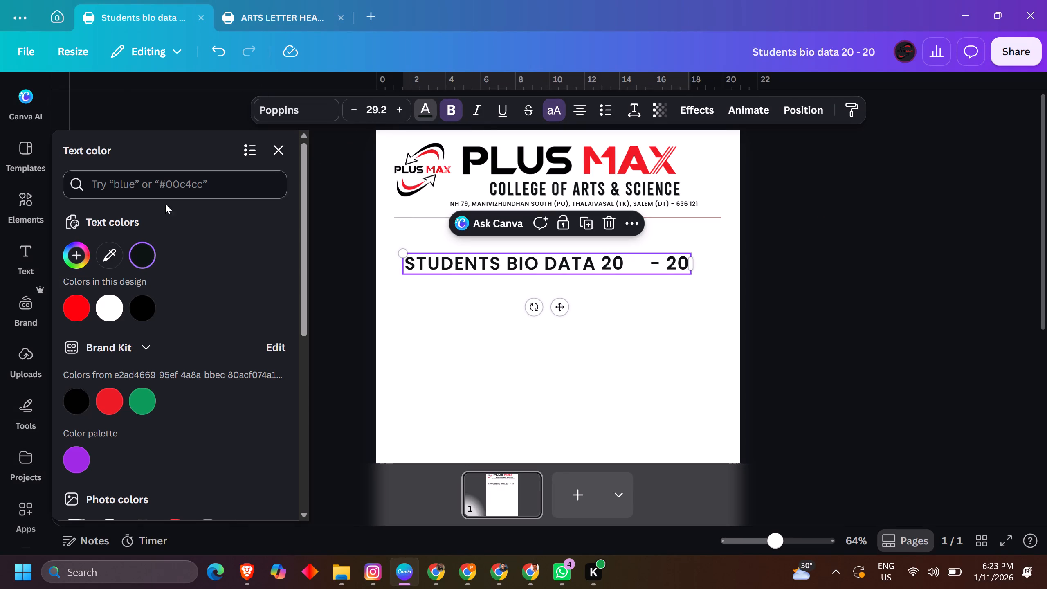
pyautogui.click(72, 303)
pyautogui.doubleClick(850, 288)
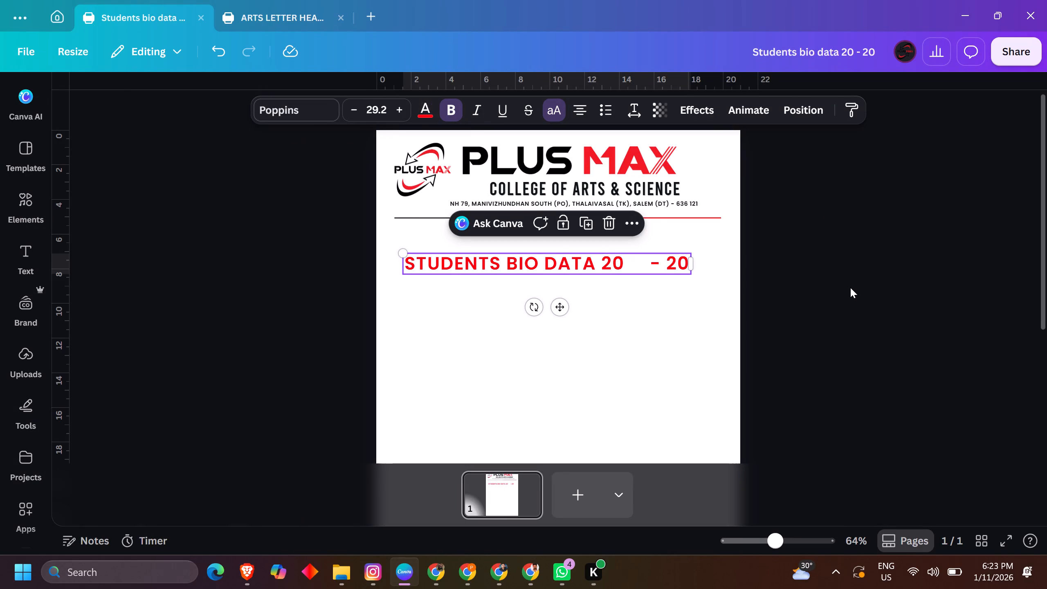
# Open the text colour choices for the "STUDENTS BIO DATA 20 - 20" heading again.
pyautogui.click(645, 267)
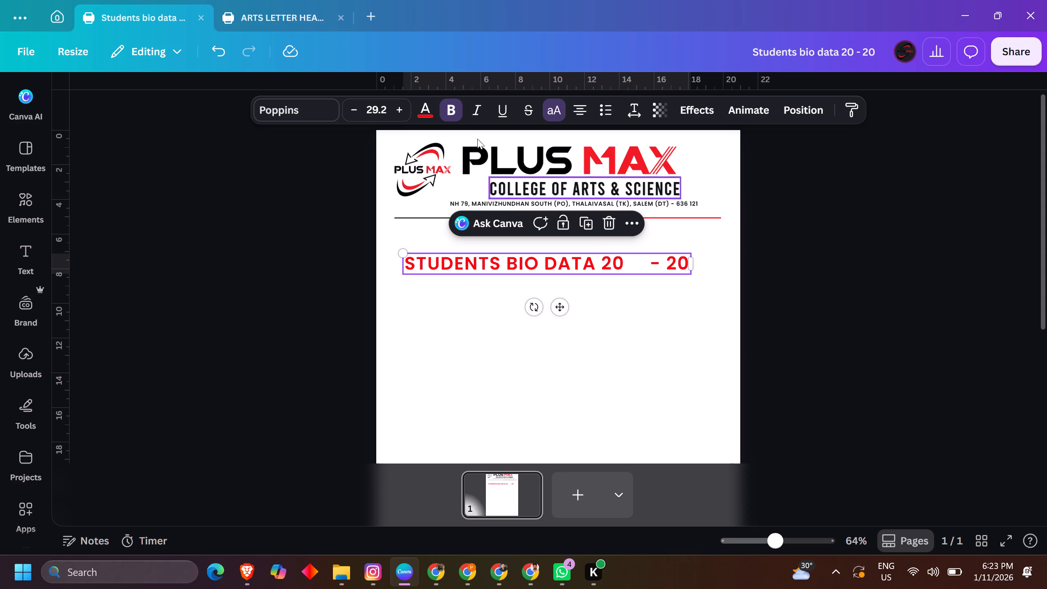
pyautogui.click(428, 111)
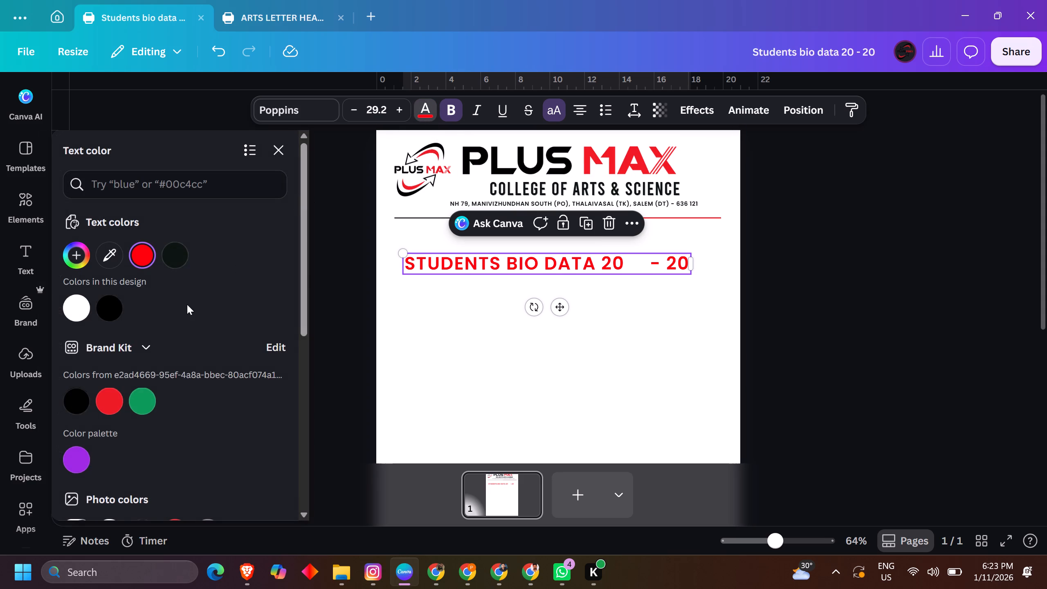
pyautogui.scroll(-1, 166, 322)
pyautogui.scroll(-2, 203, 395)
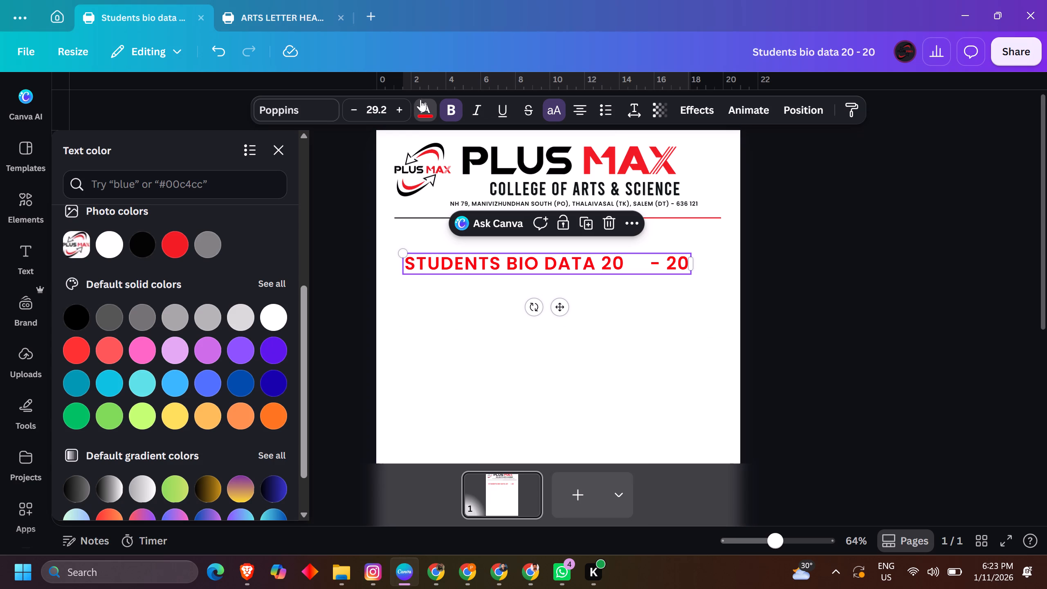
# Apply the Drop shadow text effect to the "STUDENTS BIO DATA 20 - 20" title.
pyautogui.click(705, 106)
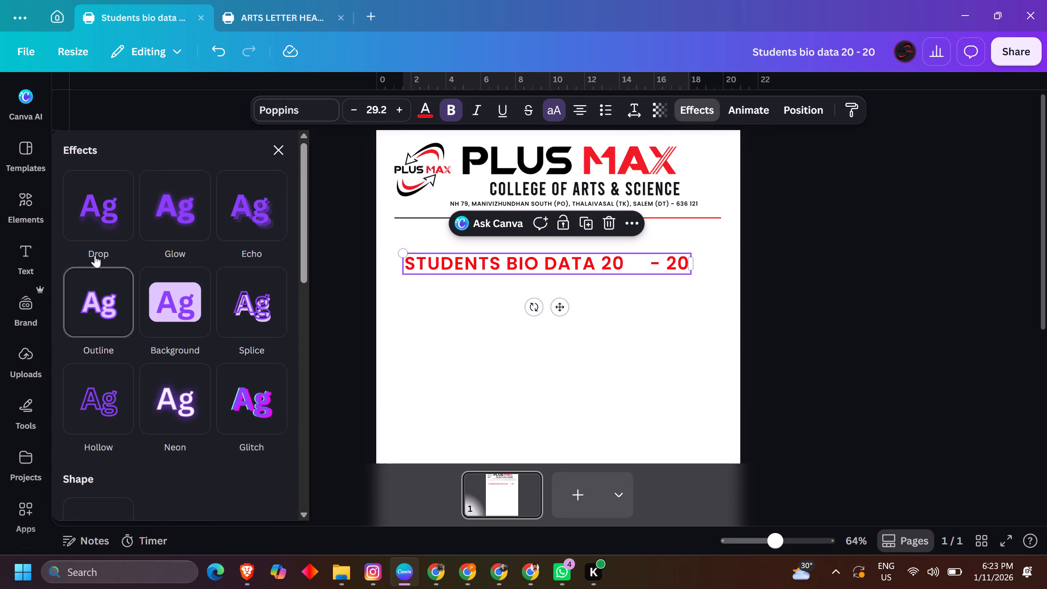
pyautogui.click(109, 231)
pyautogui.scroll(-2, 109, 231)
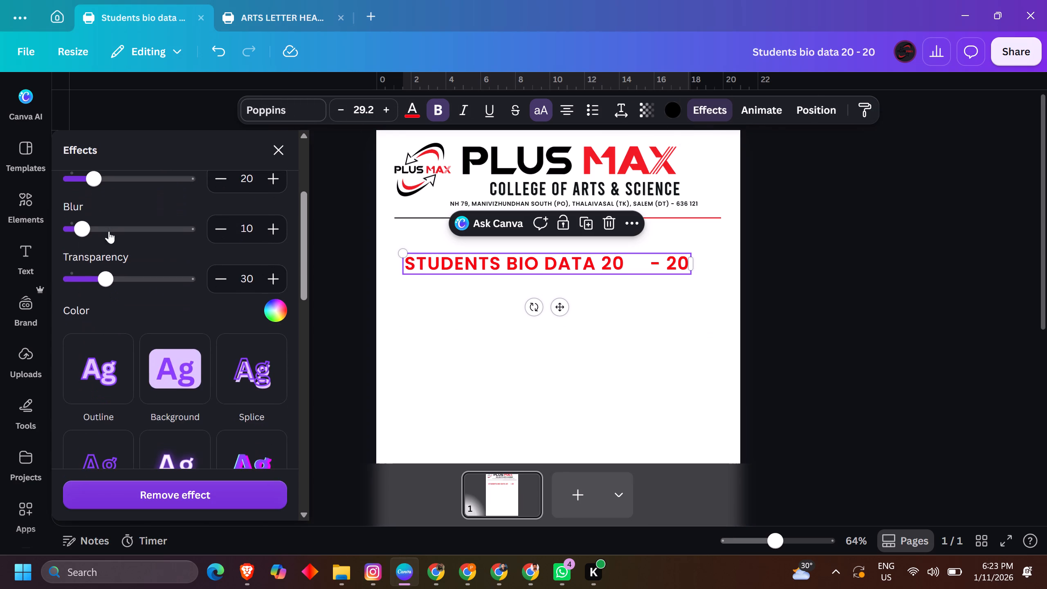
# Search the fonts for "new ro" and change the bio data title's font to Times New Roman.
pyautogui.click(259, 101)
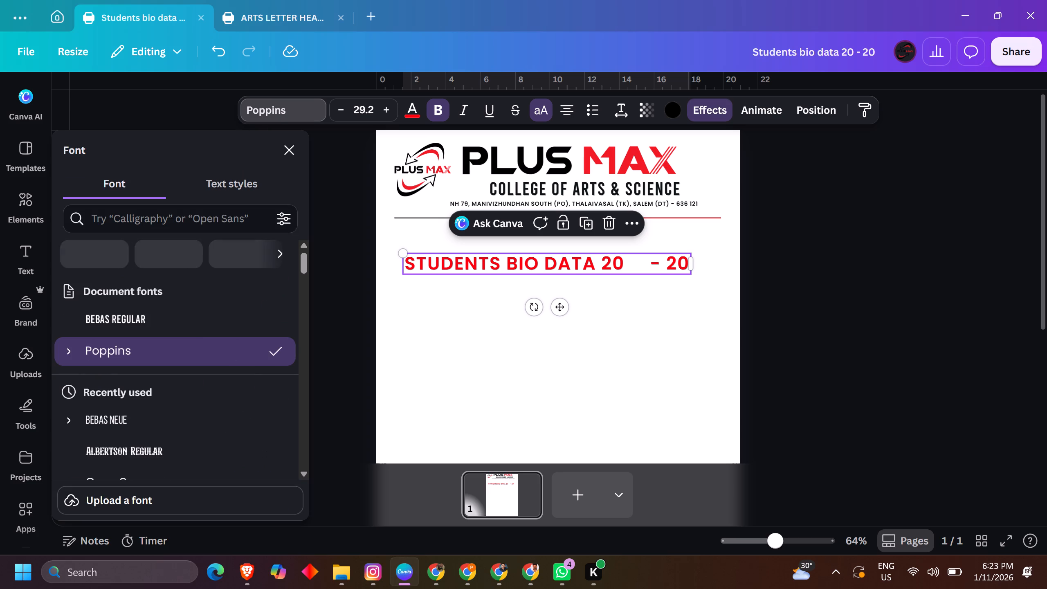
pyautogui.click(135, 227)
pyautogui.write('new')
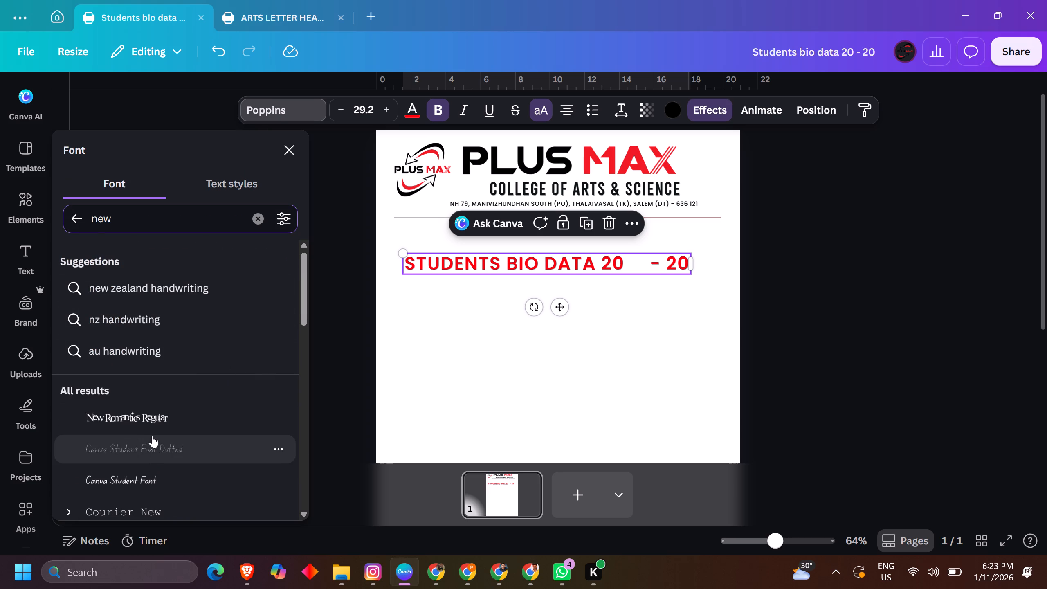
pyautogui.scroll(-2, 154, 427)
pyautogui.press('space')
pyautogui.write('ro')
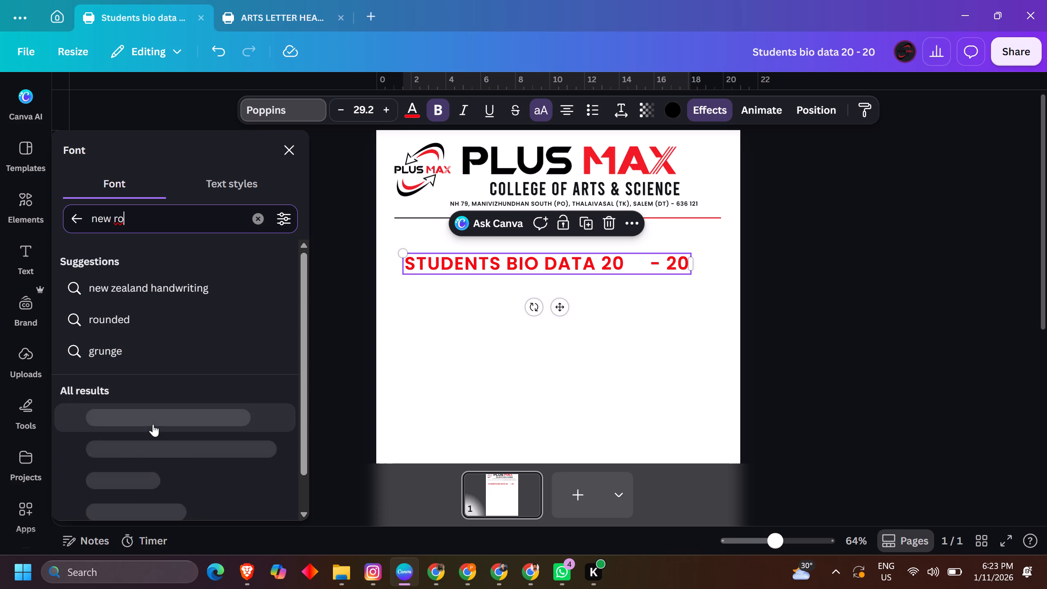
pyautogui.click(146, 449)
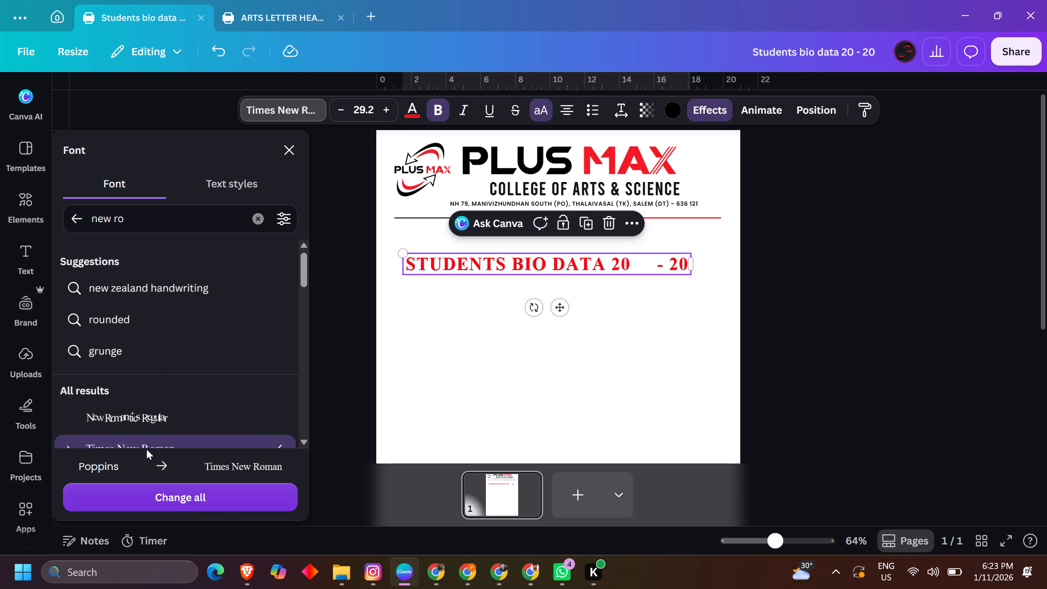
pyautogui.doubleClick(803, 330)
# Narrow the blank gap between "20" and "- 20" in the title by removing two spaces.
pyautogui.doubleClick(640, 260)
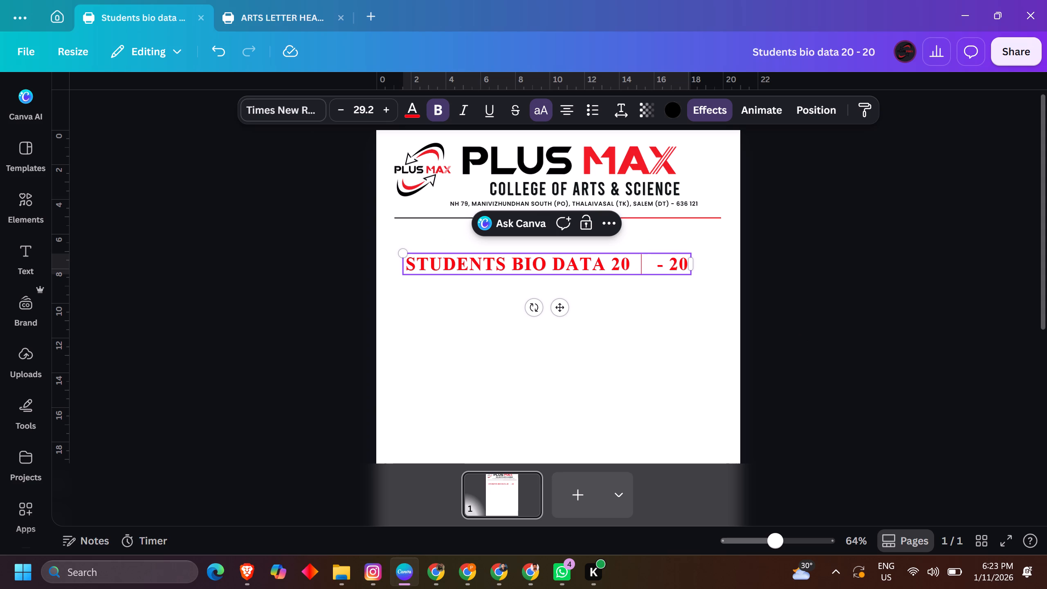
pyautogui.click(655, 260)
pyautogui.press('BackSpace')
pyautogui.press('BackSpace')
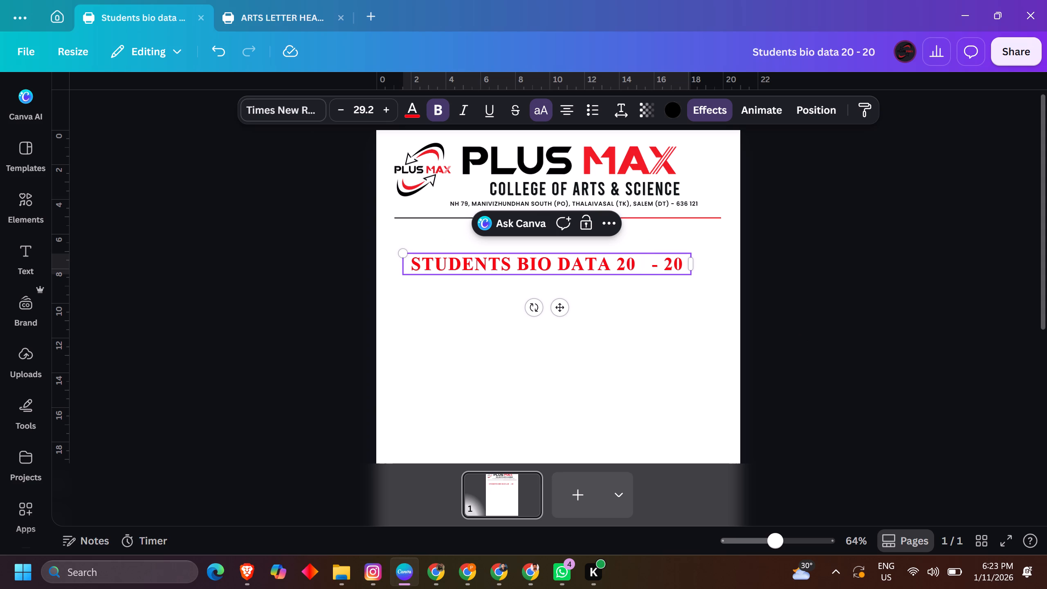
pyautogui.doubleClick(775, 317)
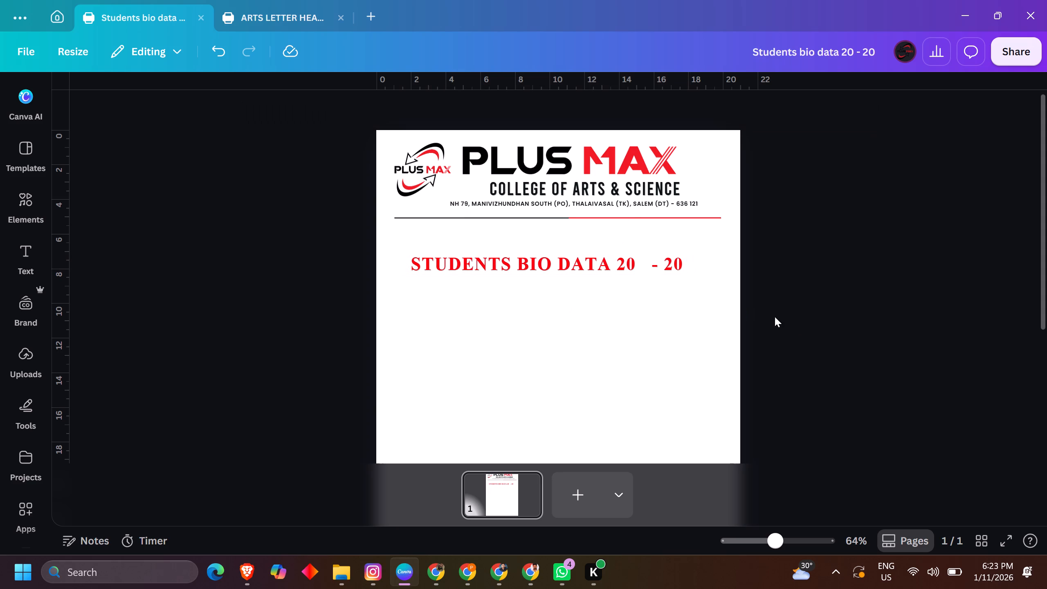
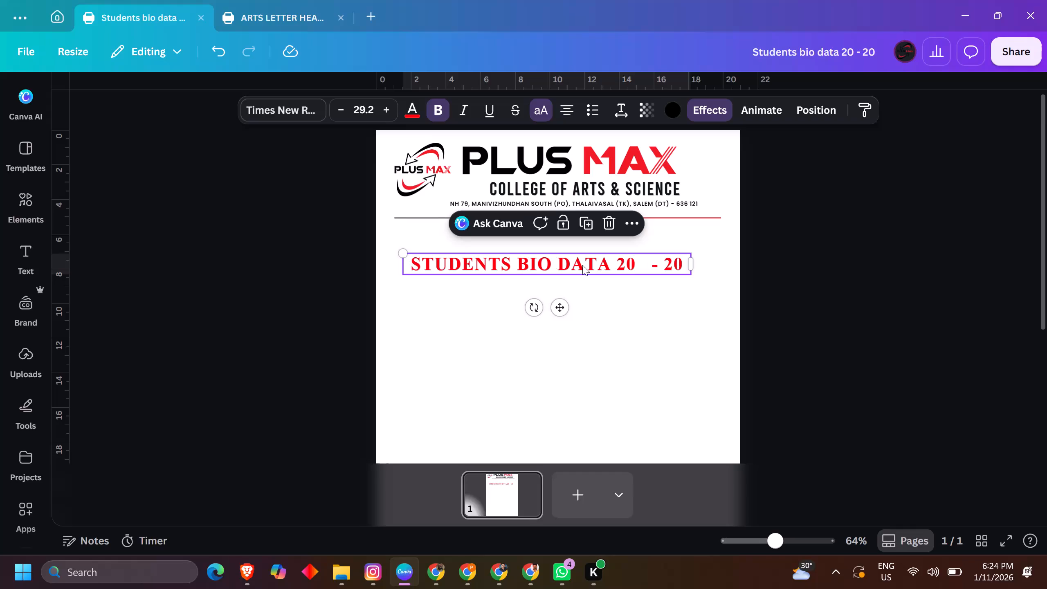
# Duplicate the header's Plus Max logo into the blank area below the title and enlarge the copy to about 17.24 cm wide.
pyautogui.click(417, 169)
pyautogui.keyDown('alt'); pyautogui.moveTo(417, 169); pyautogui.dragTo(439, 265); pyautogui.keyUp('alt')
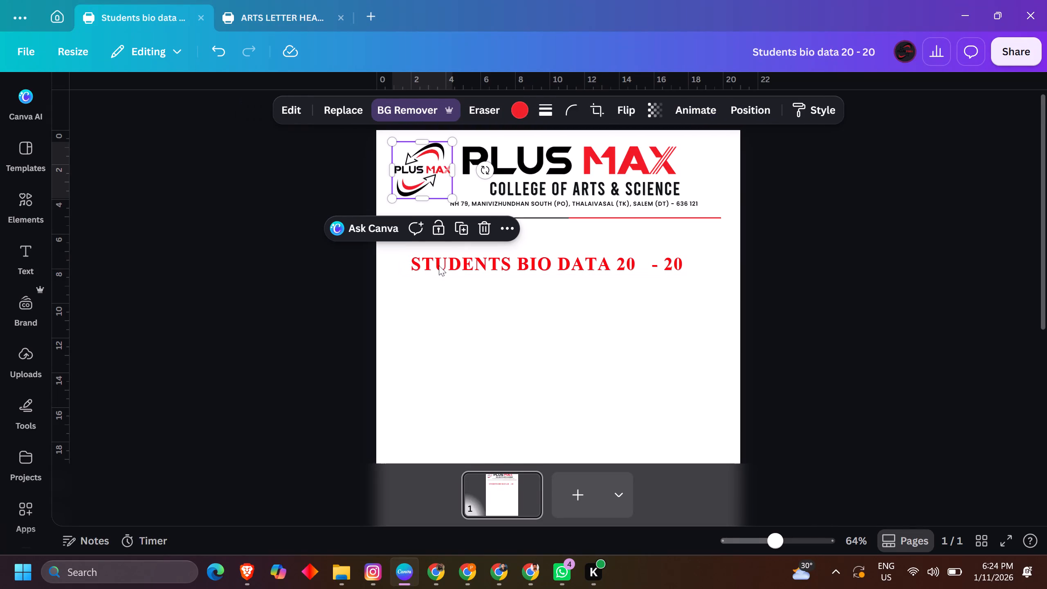
pyautogui.keyDown('alt'); pyautogui.moveTo(439, 265); pyautogui.dragTo(507, 447); pyautogui.keyUp('alt')
pyautogui.moveTo(545, 423); pyautogui.dragTo(697, 218)
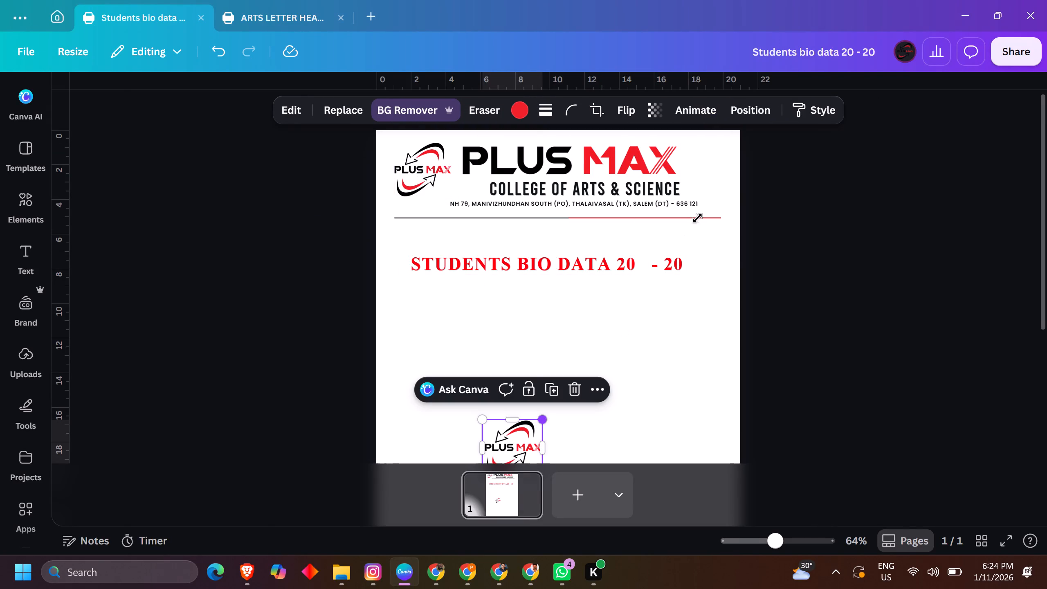
pyautogui.moveTo(697, 218); pyautogui.dragTo(763, 175)
# Resize the large logo copy to about 14.9 × 14.02 cm and align it to the page's middle and center.
pyautogui.click(755, 111)
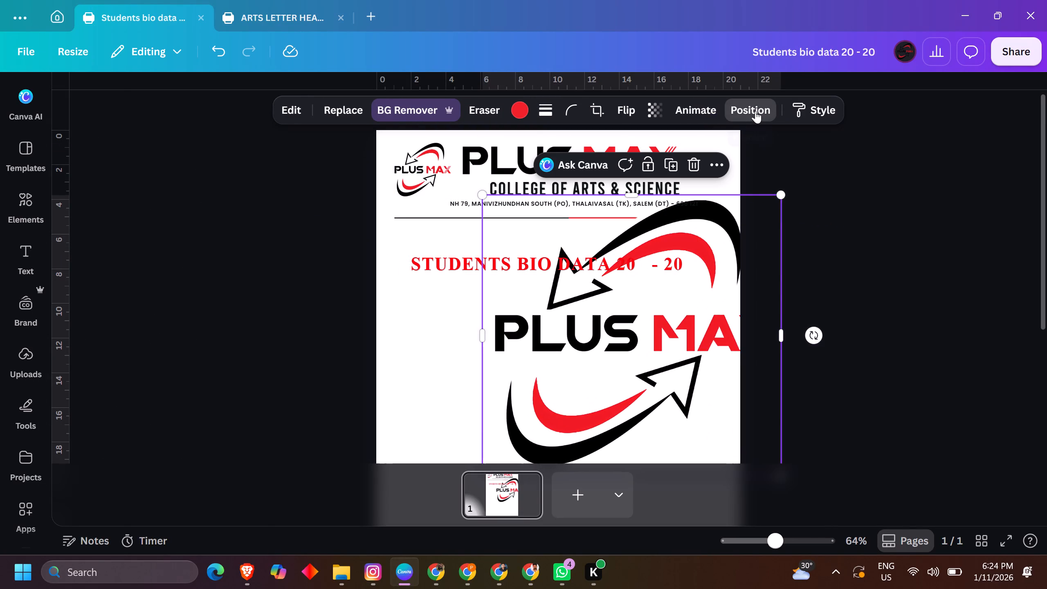
pyautogui.click(84, 346)
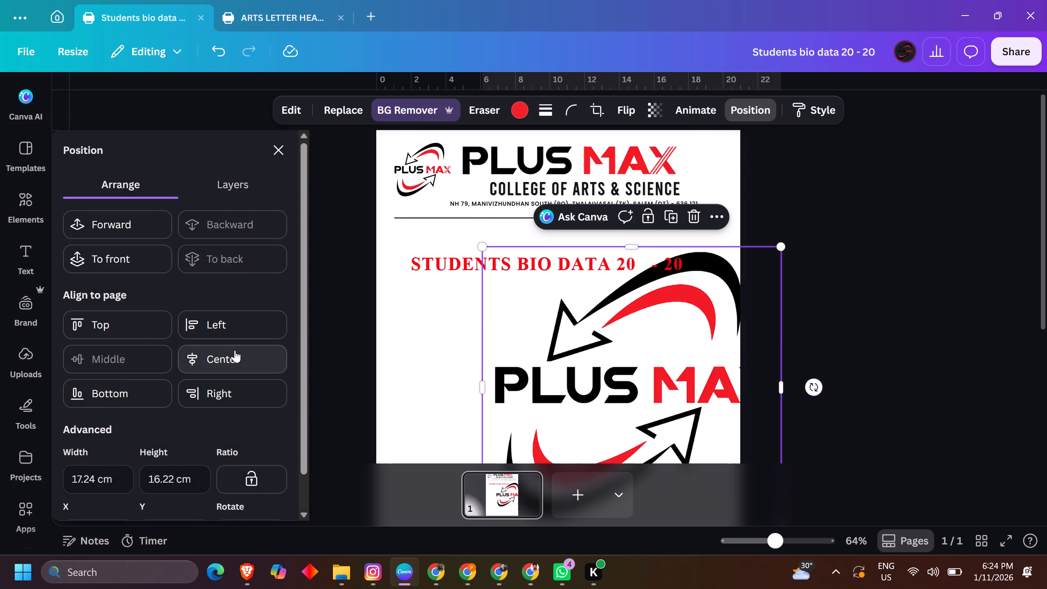
pyautogui.click(235, 350)
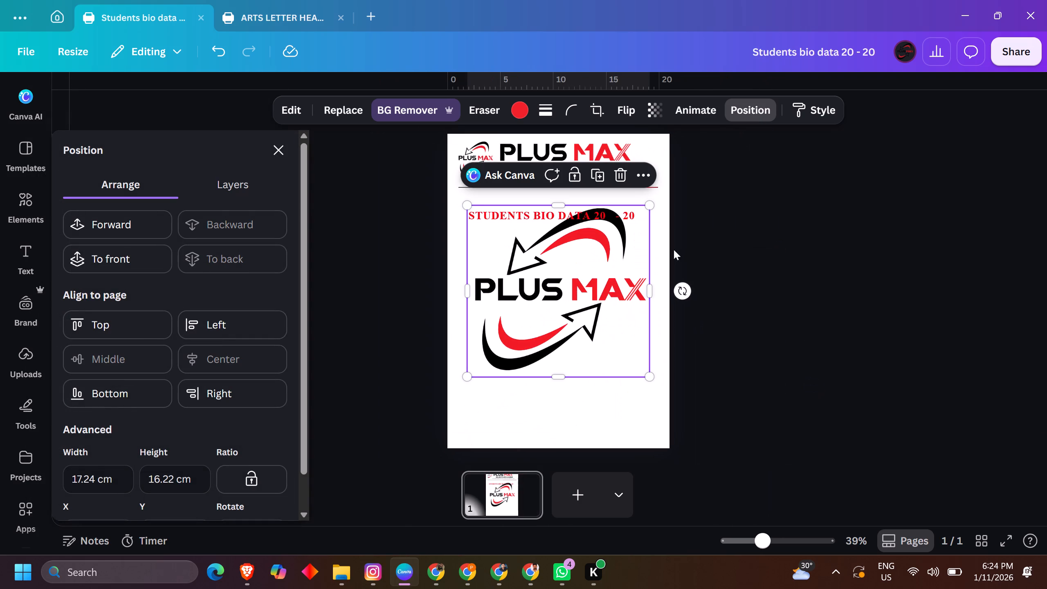
pyautogui.moveTo(652, 202); pyautogui.dragTo(626, 227)
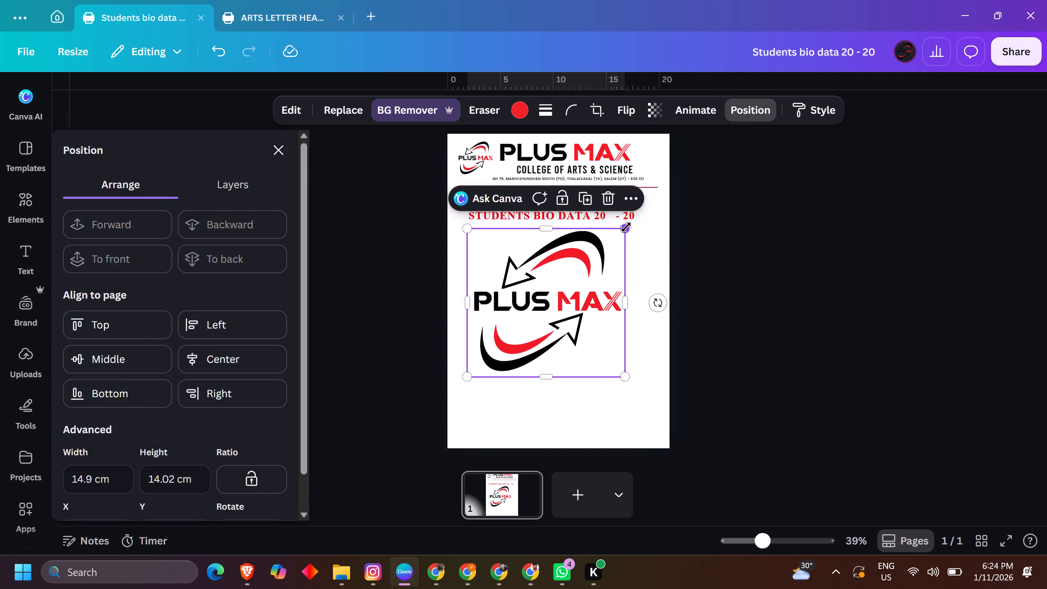
pyautogui.click(97, 355)
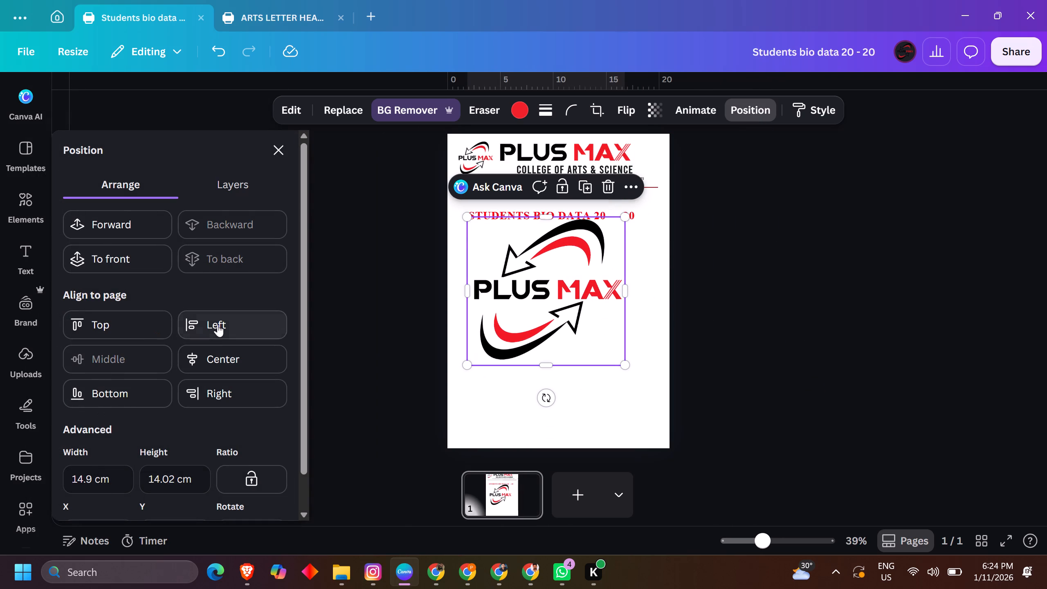
pyautogui.click(213, 345)
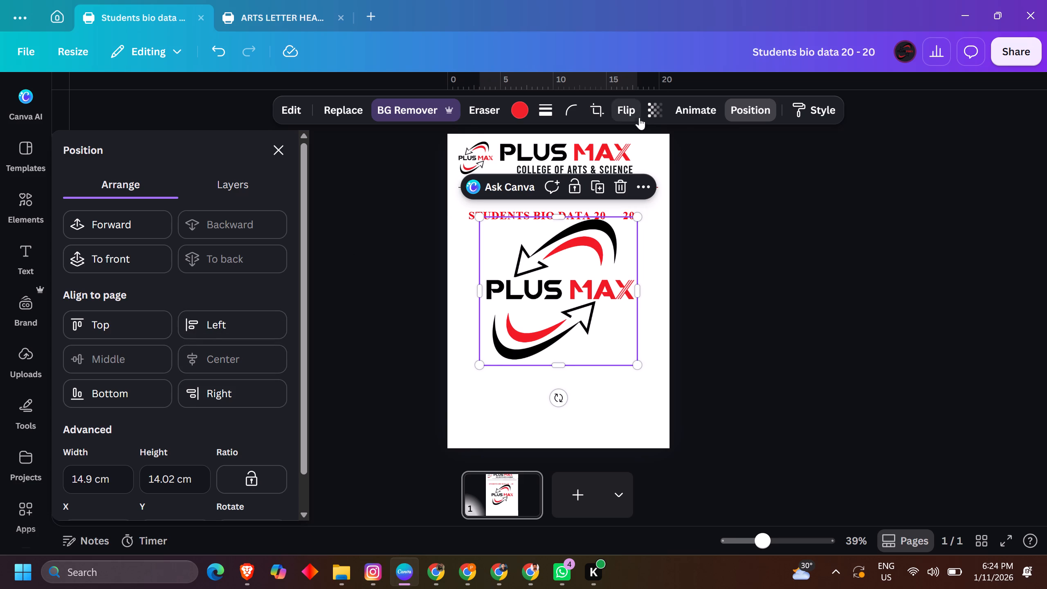
# Fade the large centered logo to a transparency of 18 as a watermark and lock it.
pyautogui.click(646, 115)
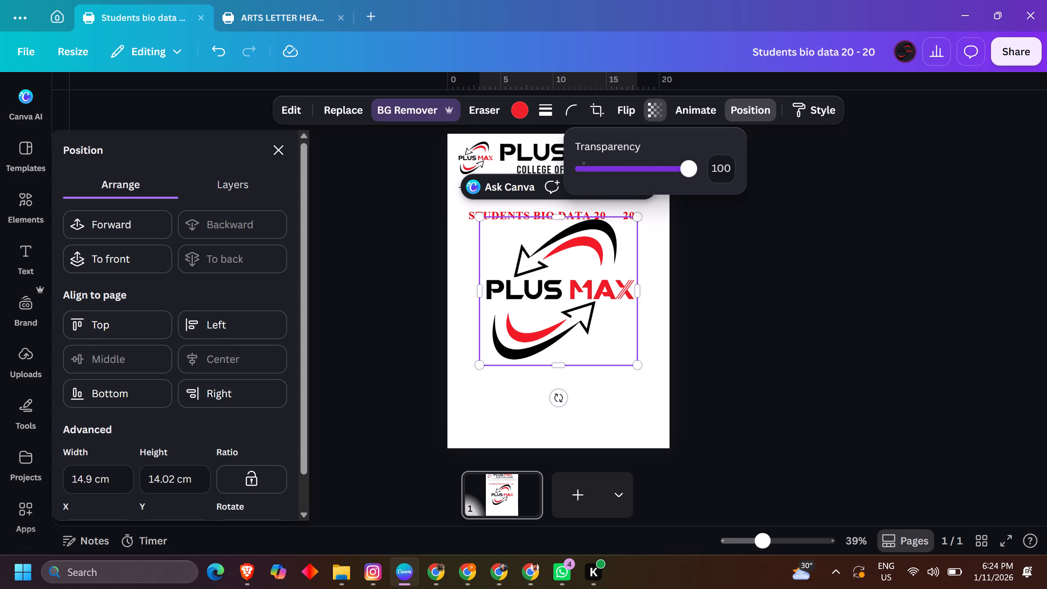
pyautogui.click(607, 171)
pyautogui.click(601, 173)
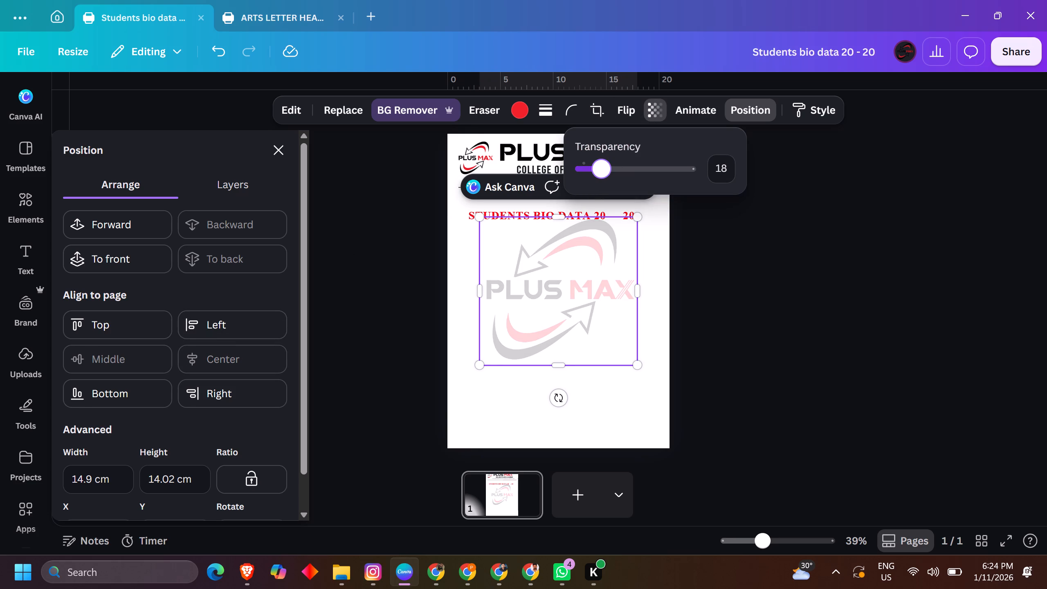
pyautogui.click(570, 259)
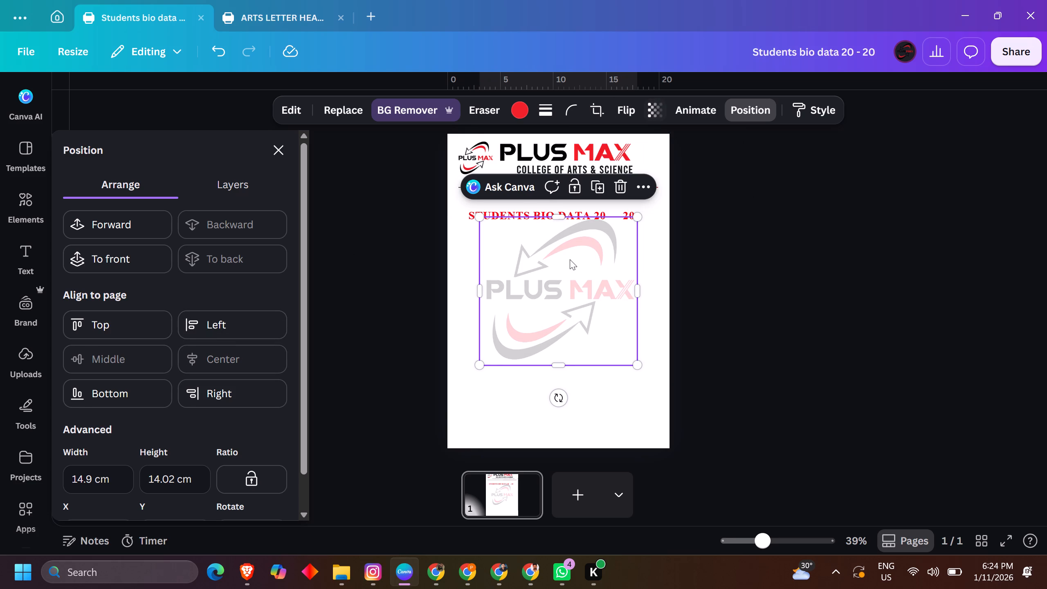
pyautogui.click(580, 285)
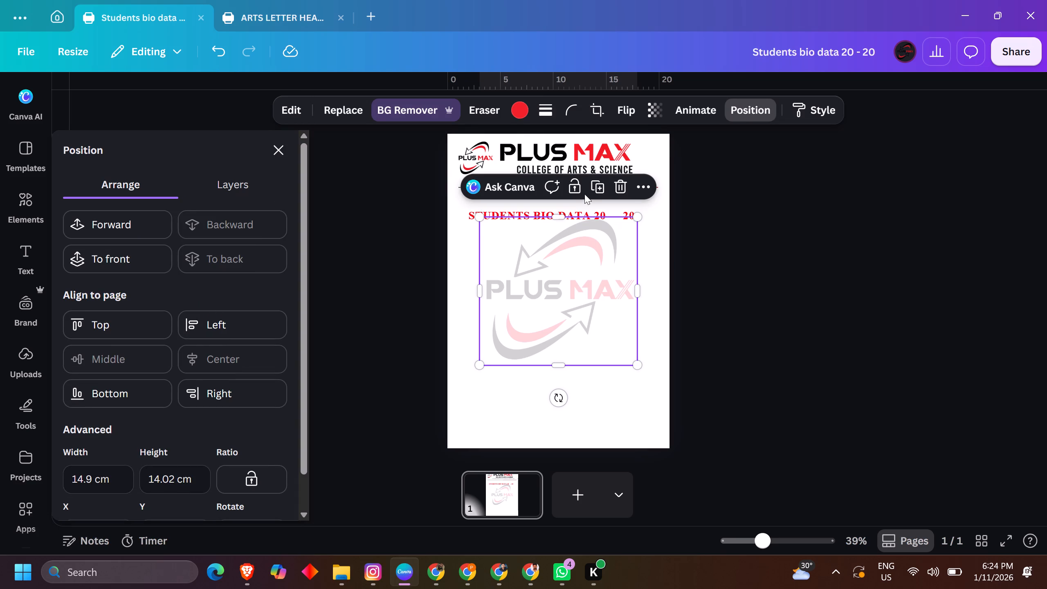
pyautogui.click(577, 189)
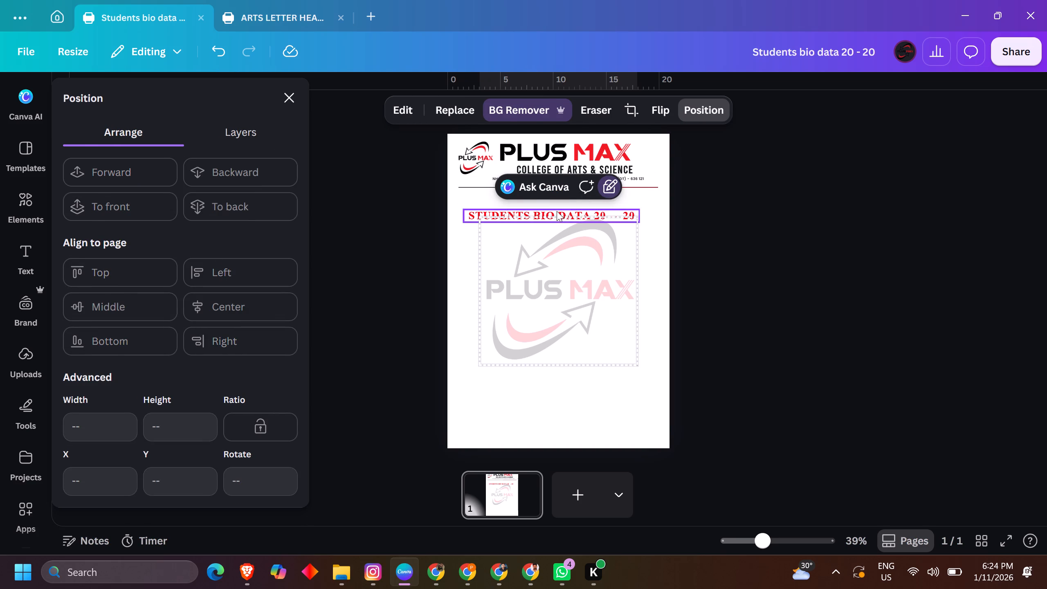
# Duplicate the bio data title onto the middle of the watermark and replace the copy's text with "name".
pyautogui.click(557, 211)
pyautogui.keyDown('alt'); pyautogui.moveTo(557, 211); pyautogui.dragTo(563, 298); pyautogui.keyUp('alt')
pyautogui.doubleClick(563, 298)
pyautogui.write('nam')
pyautogui.press('e')
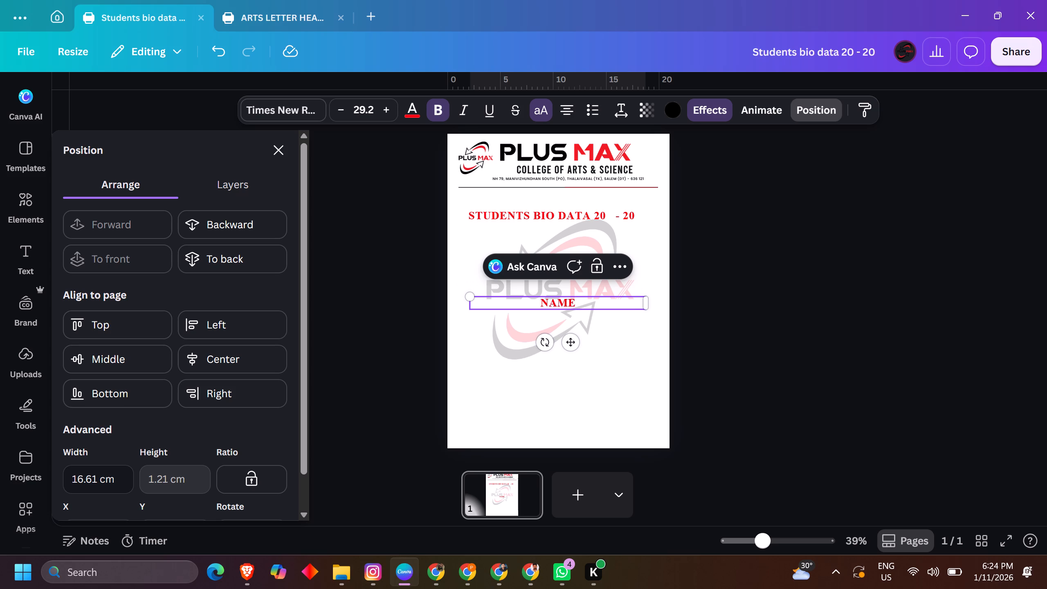
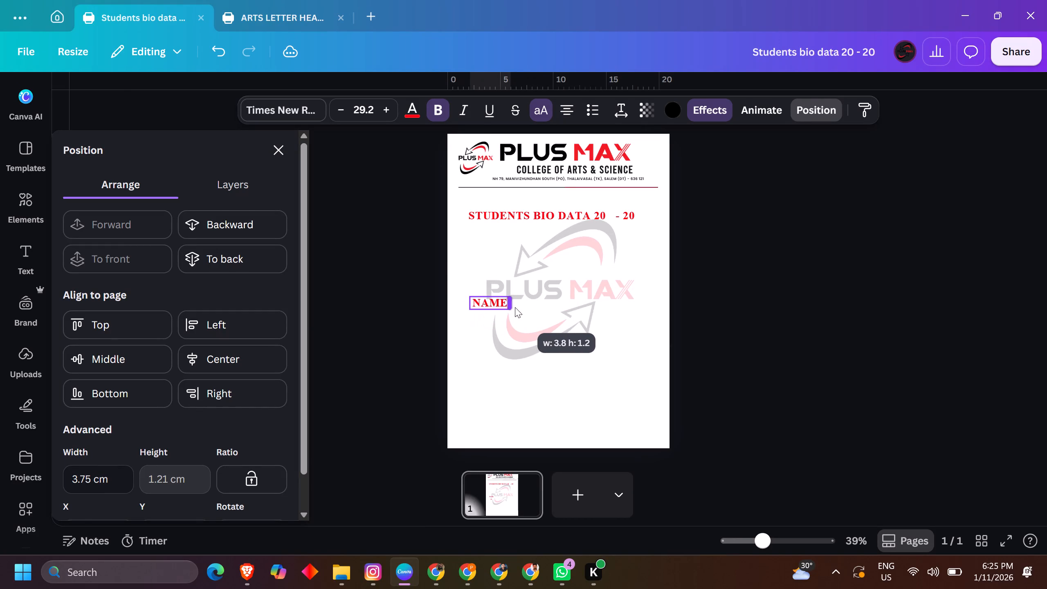
# Change the text color of the NAME label to black.
pyautogui.click(417, 105)
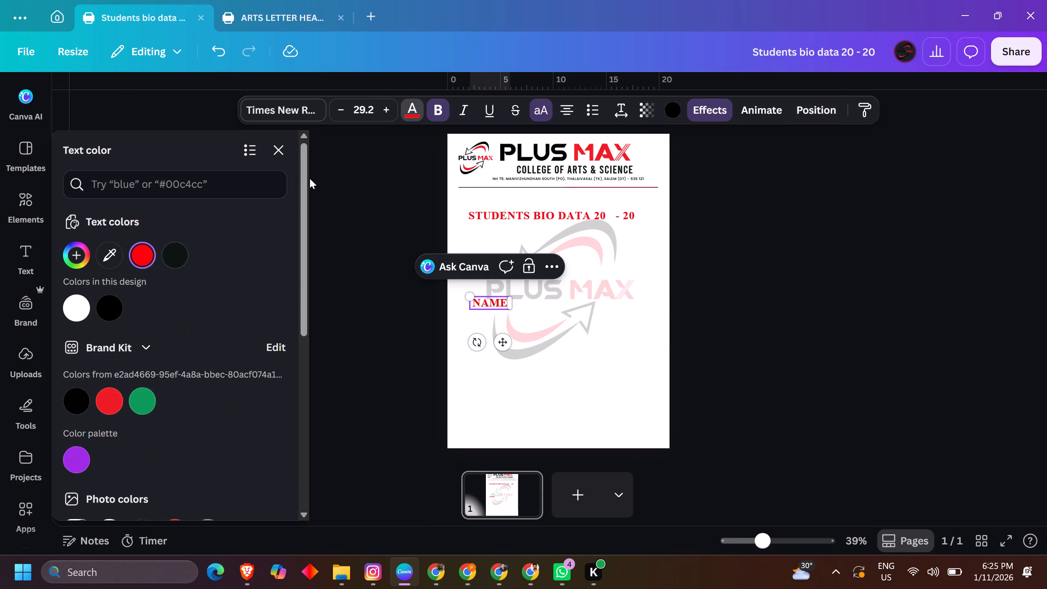
pyautogui.click(185, 257)
pyautogui.hotkey('ctrl', 'a')
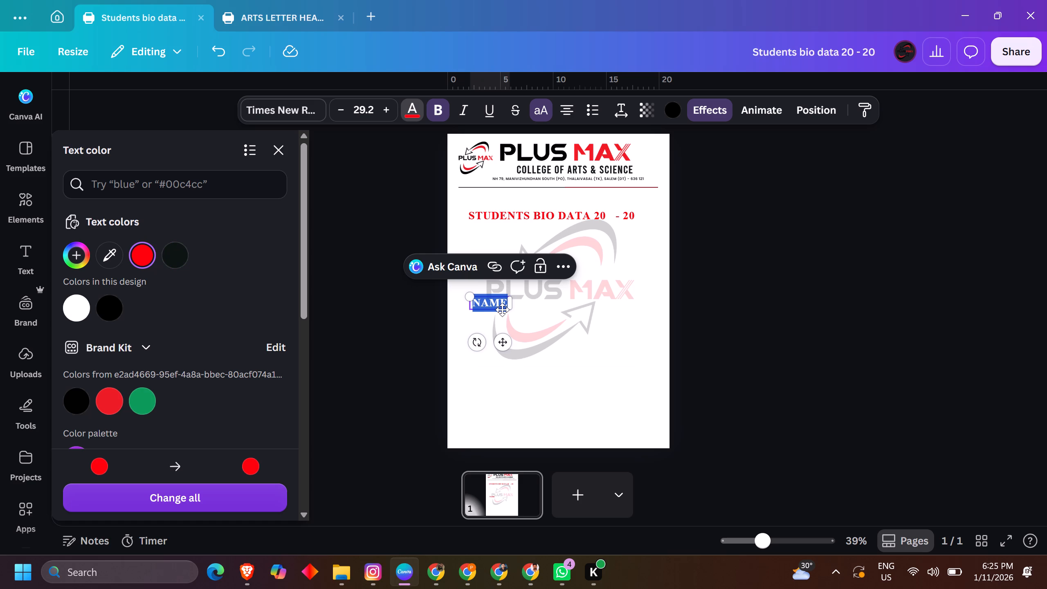
pyautogui.click(184, 253)
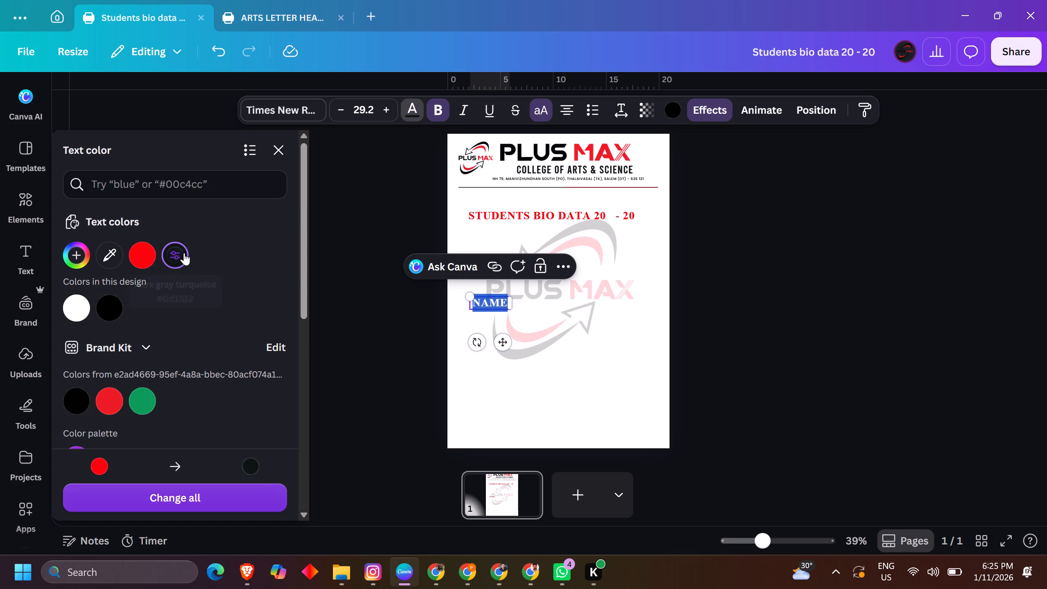
pyautogui.click(97, 302)
pyautogui.click(107, 304)
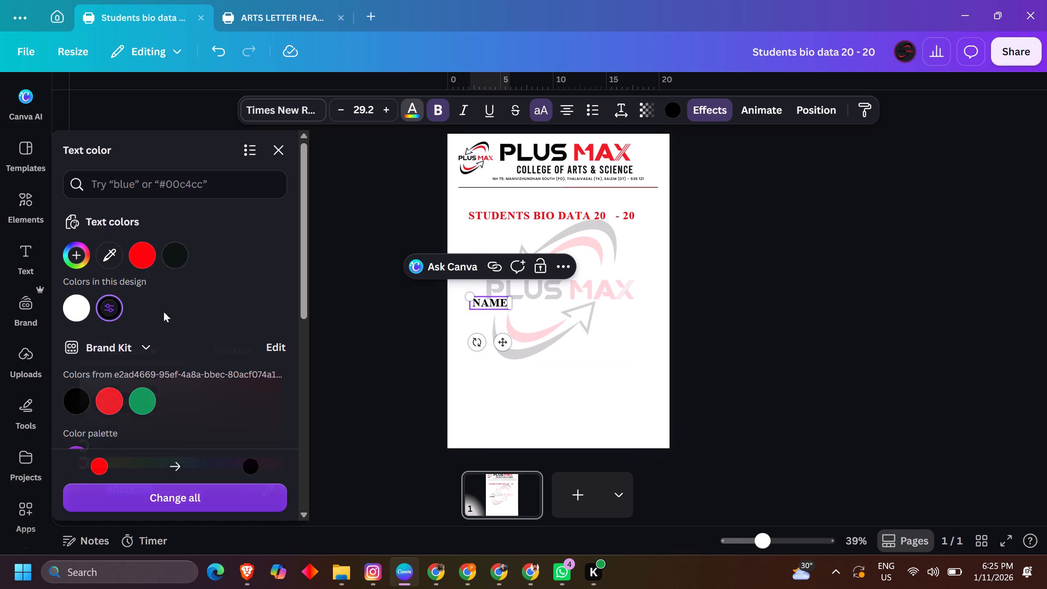
# Move the NAME label up to about 4.5 cm below the bio data title, lined up with the title's left edge.
pyautogui.moveTo(504, 340); pyautogui.dragTo(508, 315)
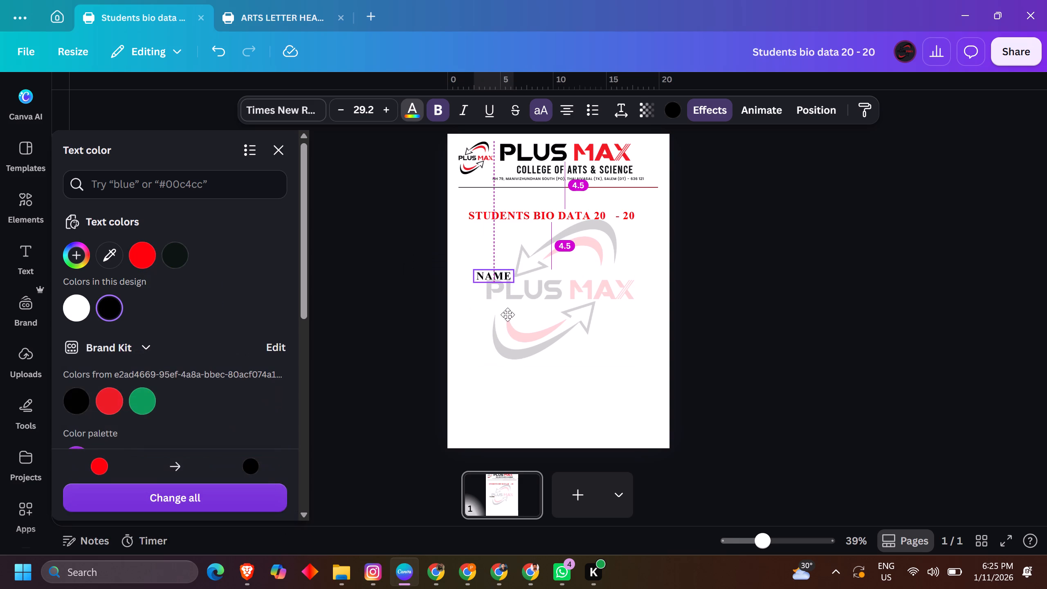
pyautogui.moveTo(508, 315); pyautogui.dragTo(504, 315)
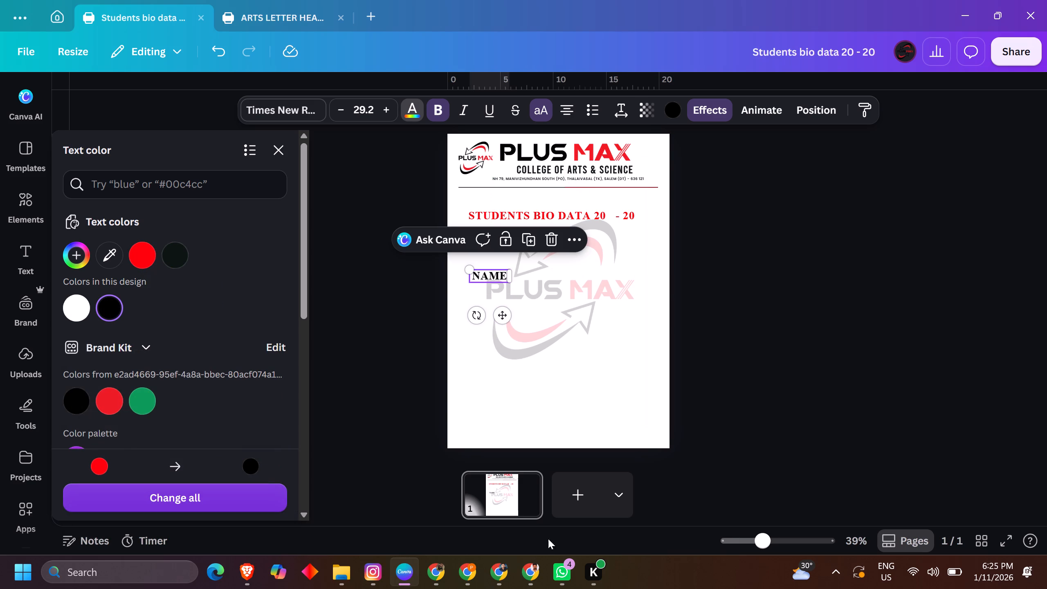
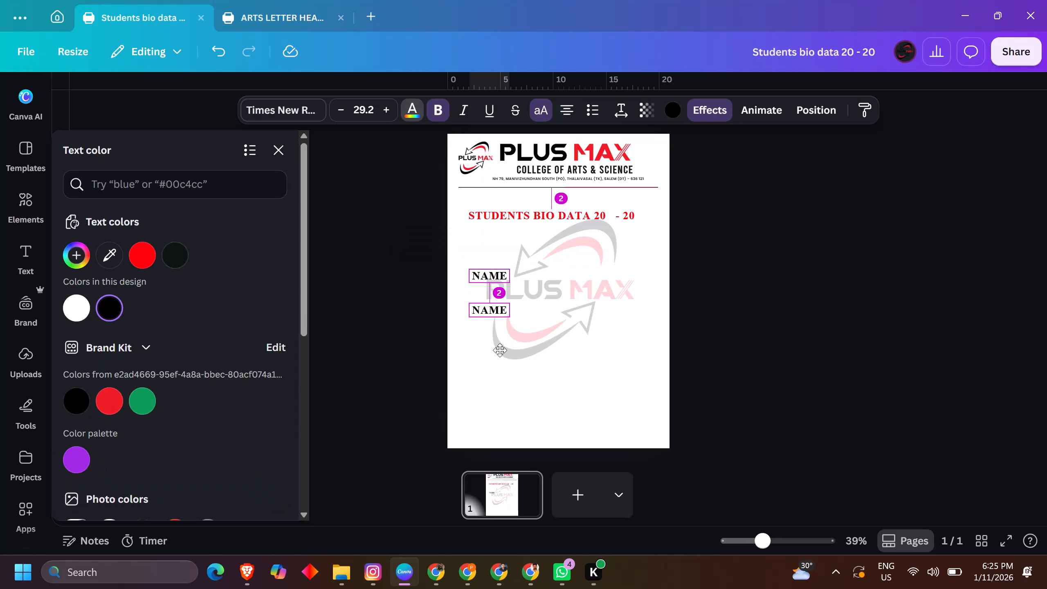
# Replace the text of the lower NAME label with BATCH and widen its box so the word fits on one line.
pyautogui.doubleClick(491, 308)
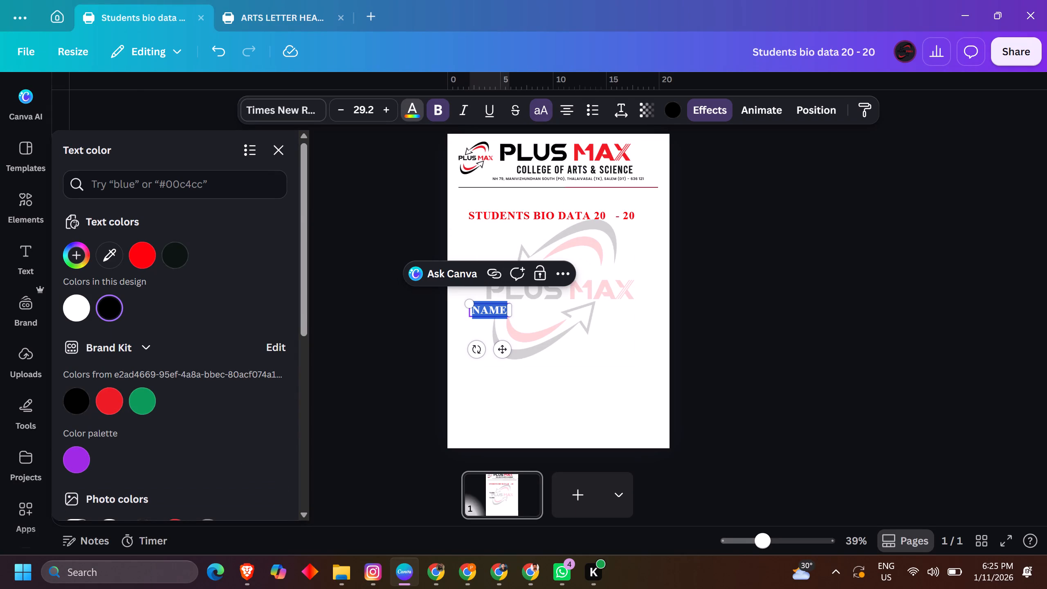
pyautogui.write('batch')
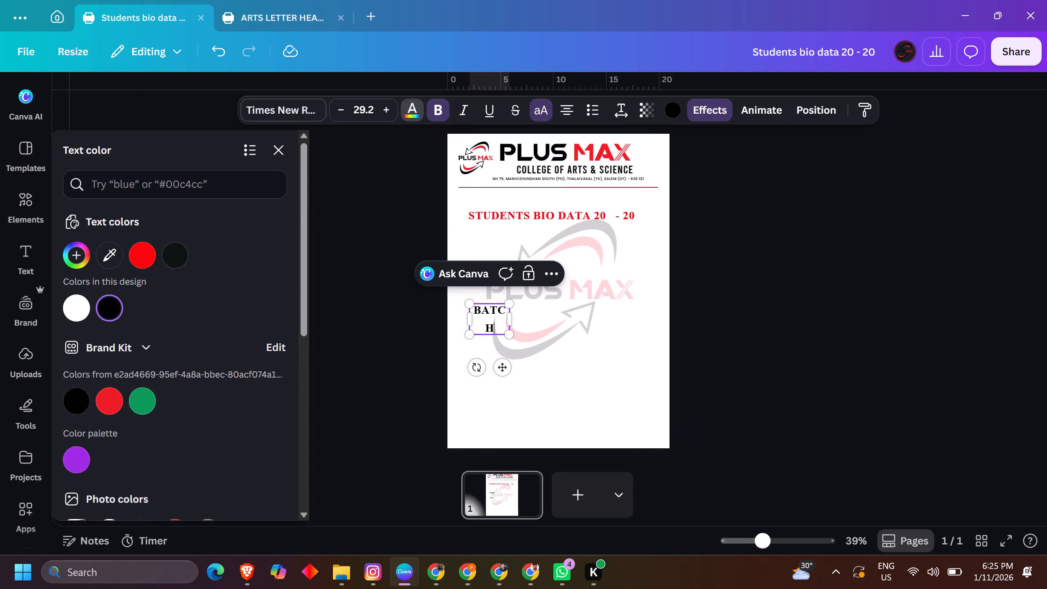
pyautogui.moveTo(517, 324); pyautogui.dragTo(523, 321)
pyautogui.click(739, 295)
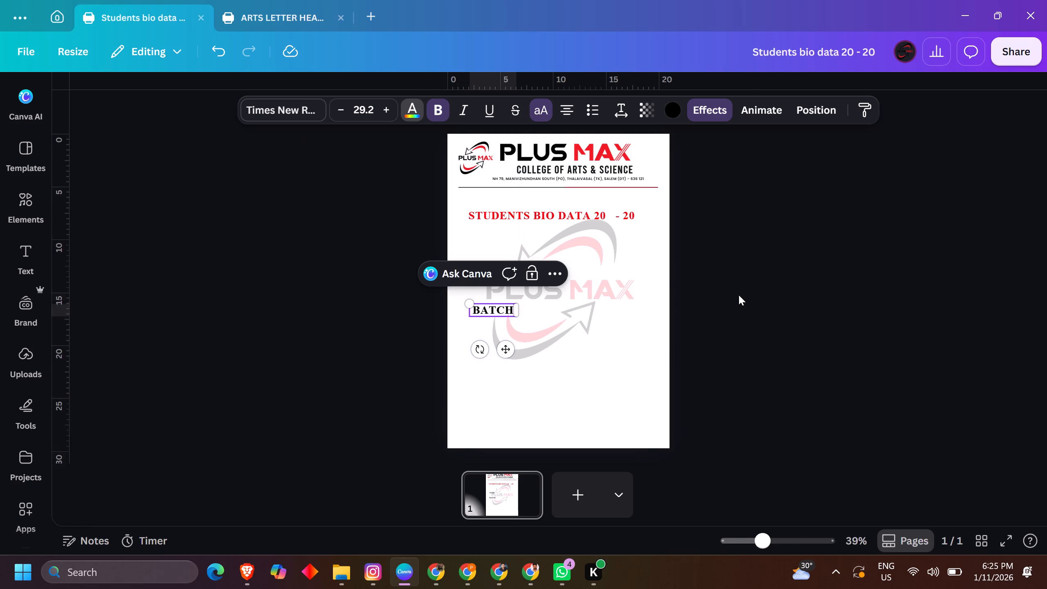
# Narrow the BATCH label's text box to about 4.1 cm wide, keeping its left edge aligned with the NAME label.
pyautogui.hscroll(-3, 739, 295)
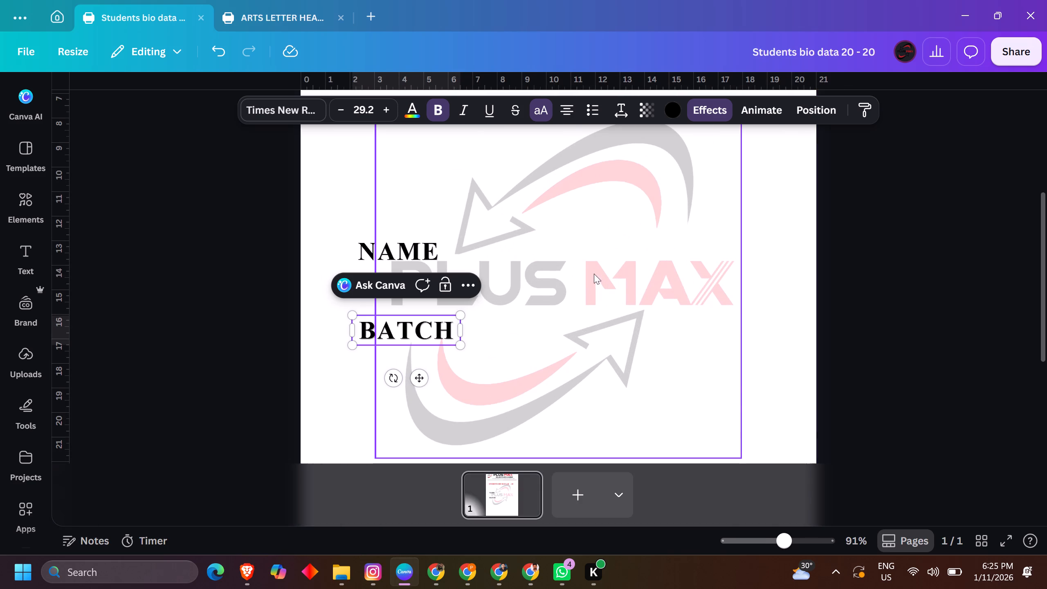
pyautogui.moveTo(468, 331); pyautogui.dragTo(460, 333)
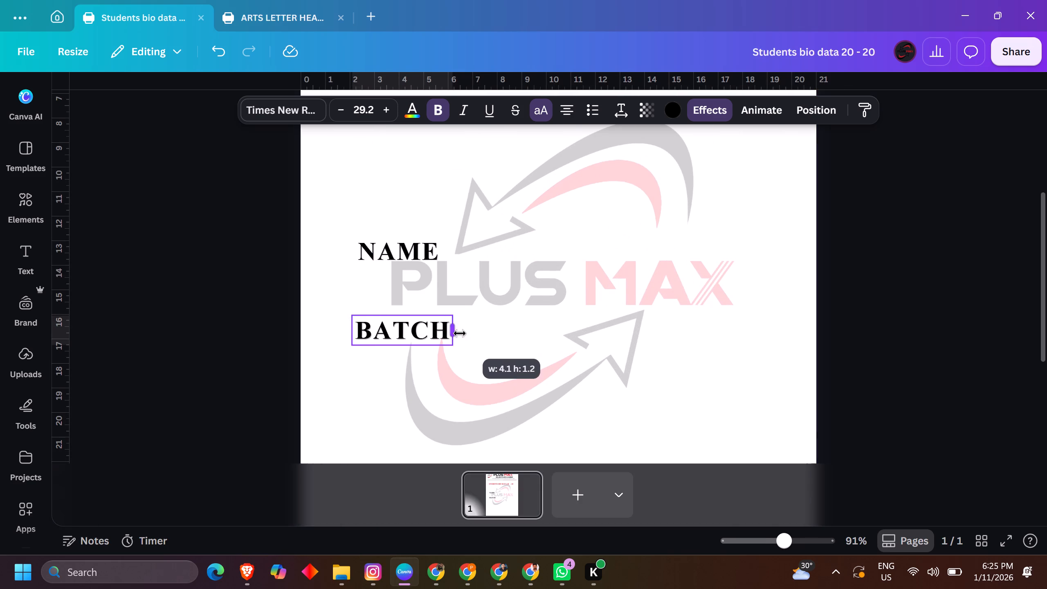
pyautogui.moveTo(382, 329); pyautogui.dragTo(364, 374)
pyautogui.click(364, 374)
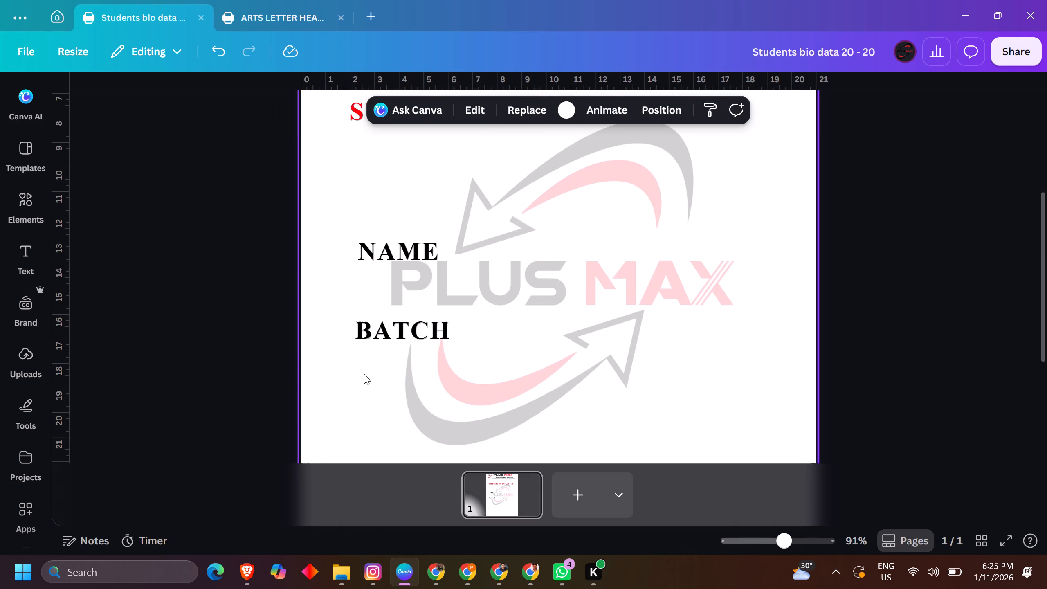
pyautogui.click(383, 340)
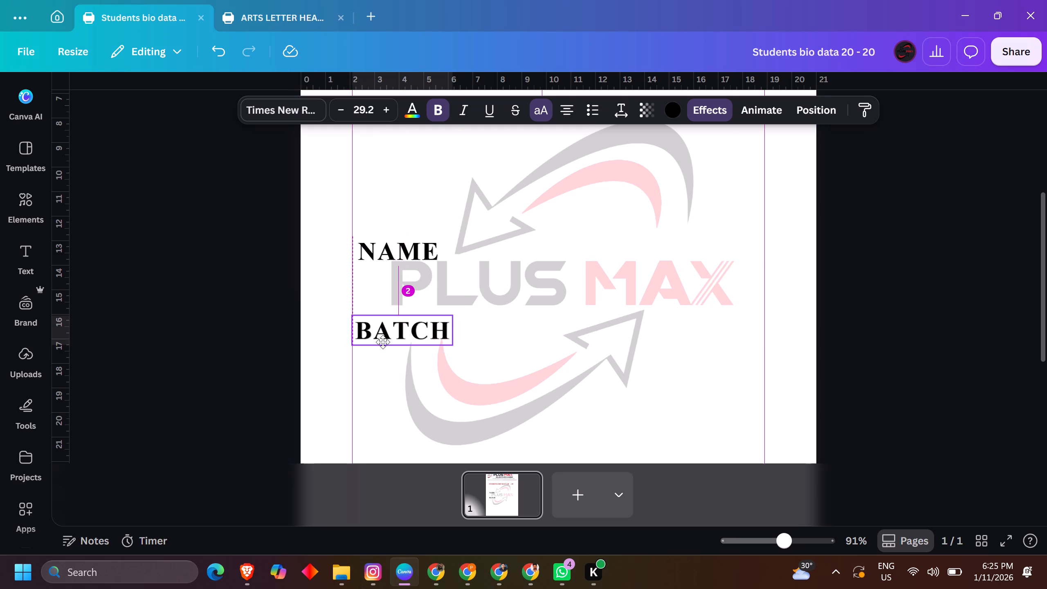
pyautogui.click(489, 353)
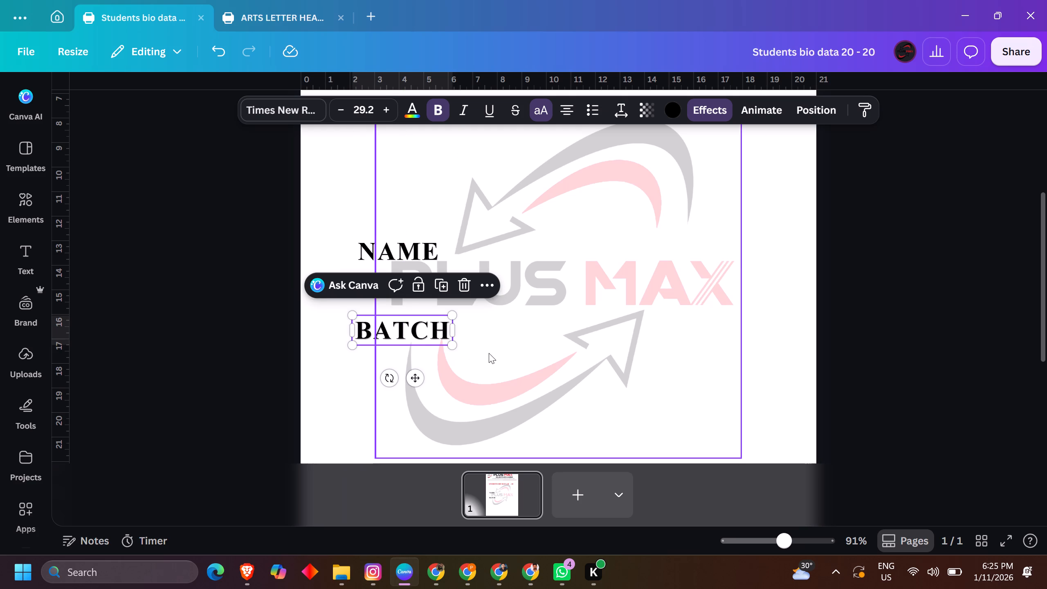
# Add a solid horizontal fill-in line about 9.8 cm long with stroke weight 2, placed just below text level beside the NAME label.
pyautogui.press('l')
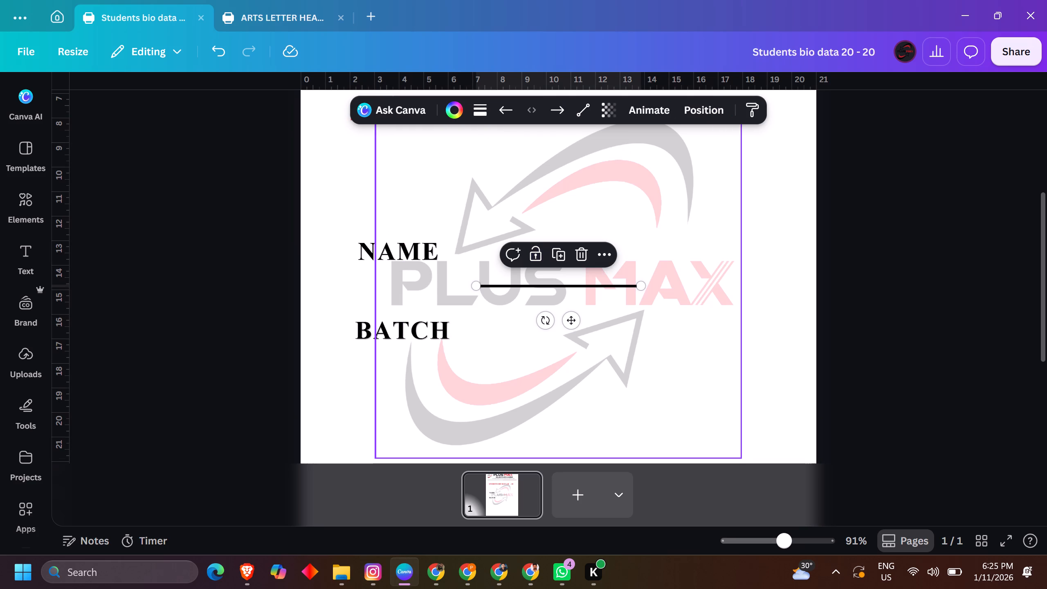
pyautogui.keyDown('shift'); pyautogui.moveTo(640, 290); pyautogui.dragTo(715, 276); pyautogui.keyUp('shift')
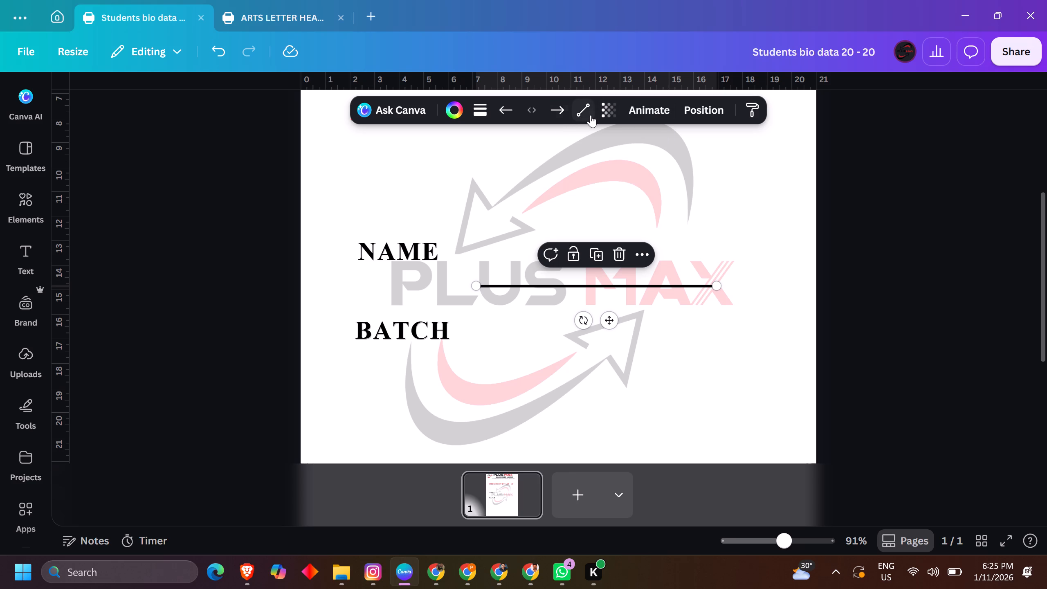
pyautogui.click(481, 110)
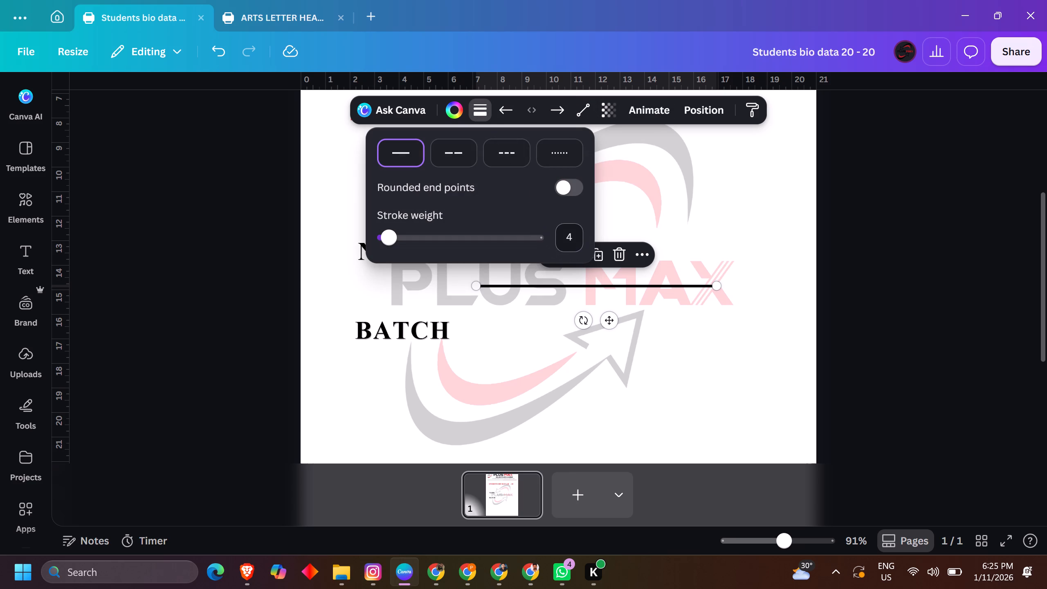
pyautogui.doubleClick(564, 242)
pyautogui.press('2')
pyautogui.press('Return')
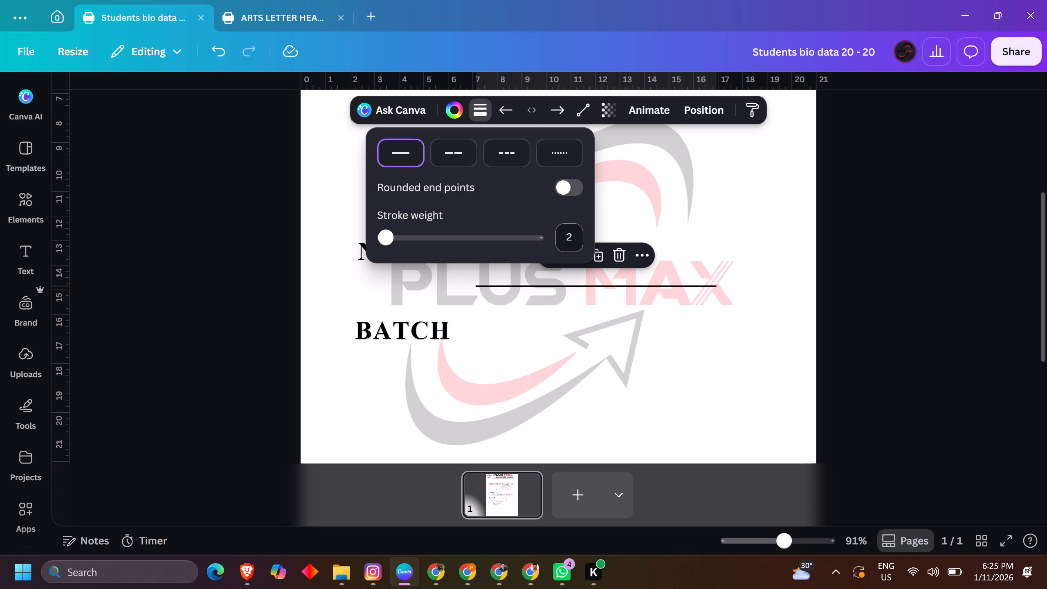
pyautogui.moveTo(613, 321); pyautogui.dragTo(614, 306)
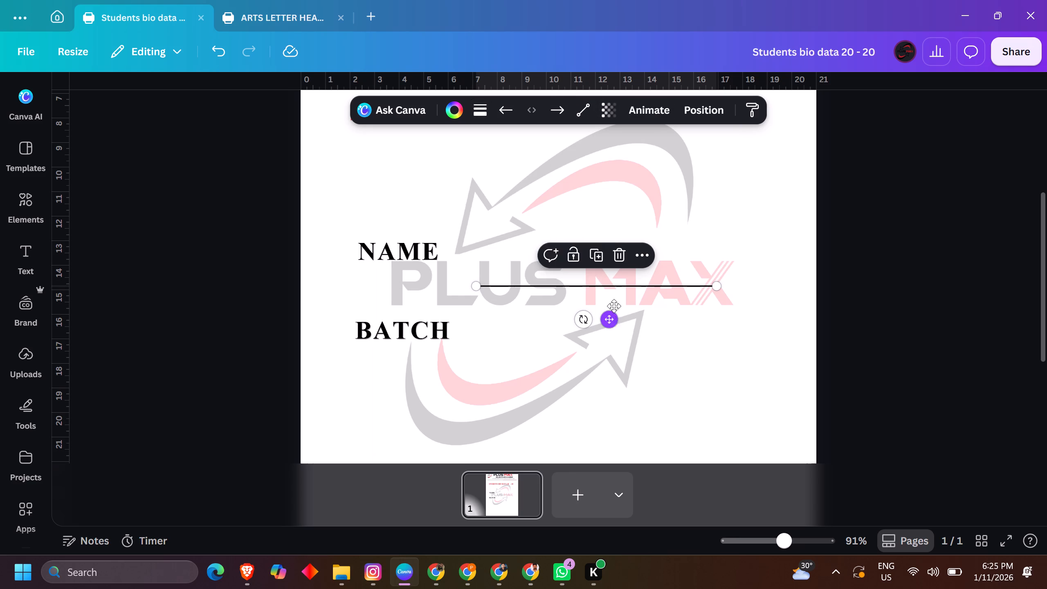
pyautogui.moveTo(614, 306); pyautogui.dragTo(614, 305)
# Add a colon to the end of the NAME and BATCH labels, widening the BATCH box so its text stays on one line.
pyautogui.doubleClick(433, 261)
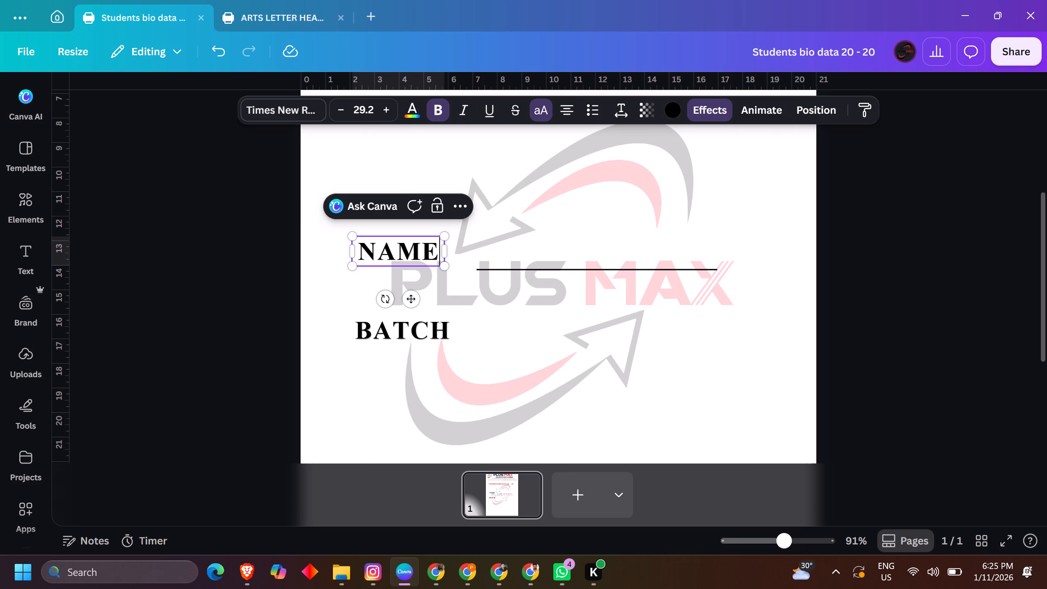
pyautogui.hotkey('shift', ':')
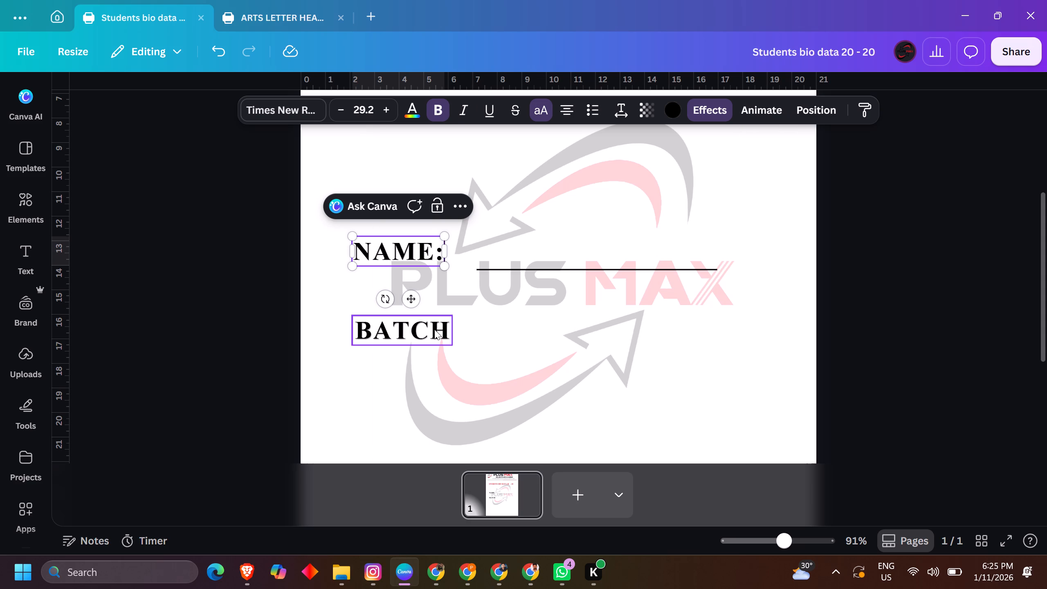
pyautogui.doubleClick(434, 330)
pyautogui.press('Right')
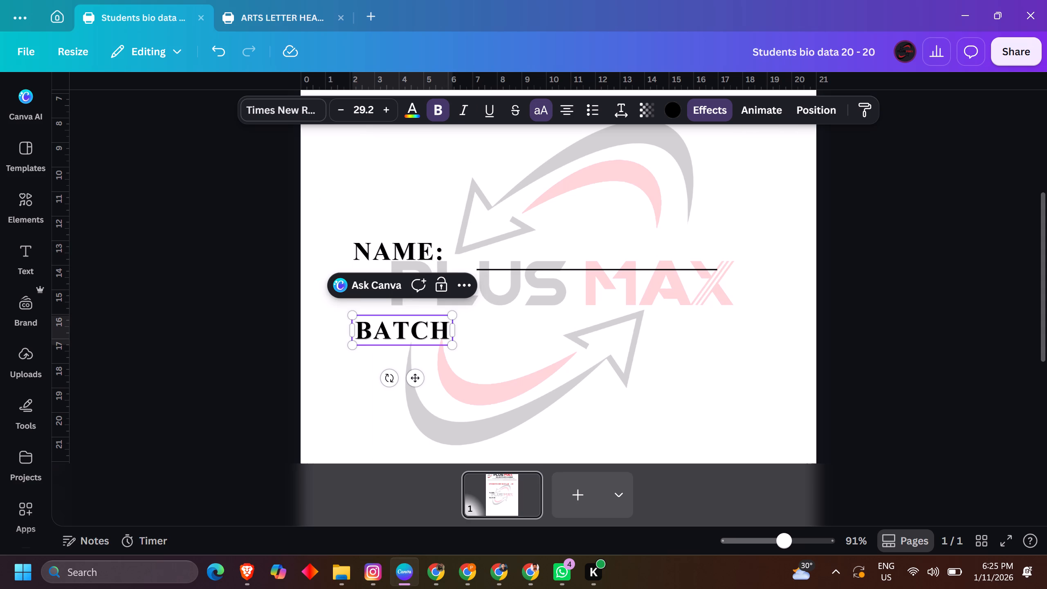
pyautogui.hotkey('shift', ':')
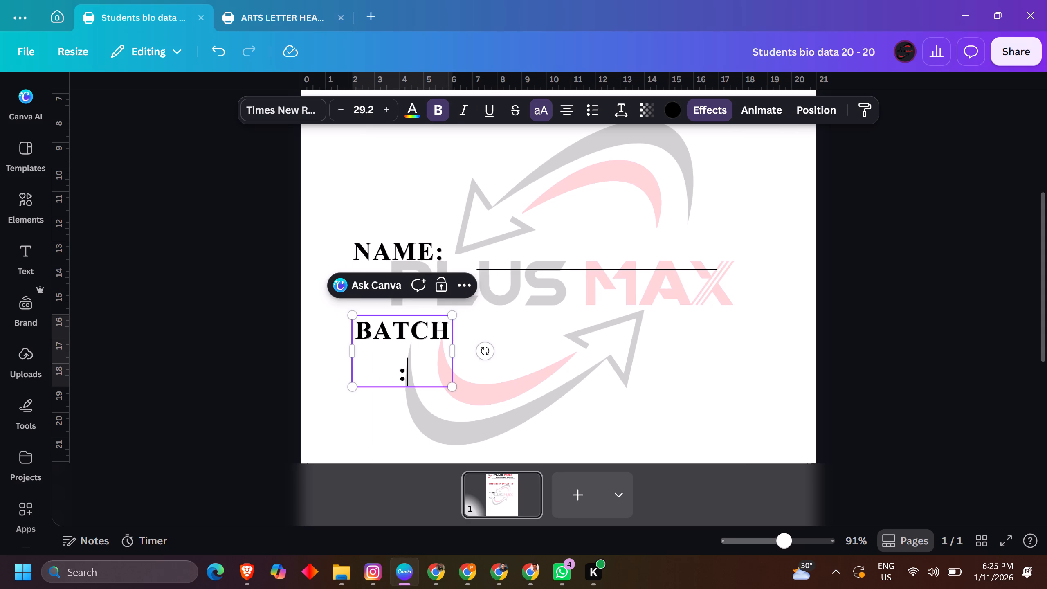
pyautogui.moveTo(453, 351); pyautogui.dragTo(454, 351)
pyautogui.moveTo(454, 351); pyautogui.dragTo(461, 352)
pyautogui.click(275, 375)
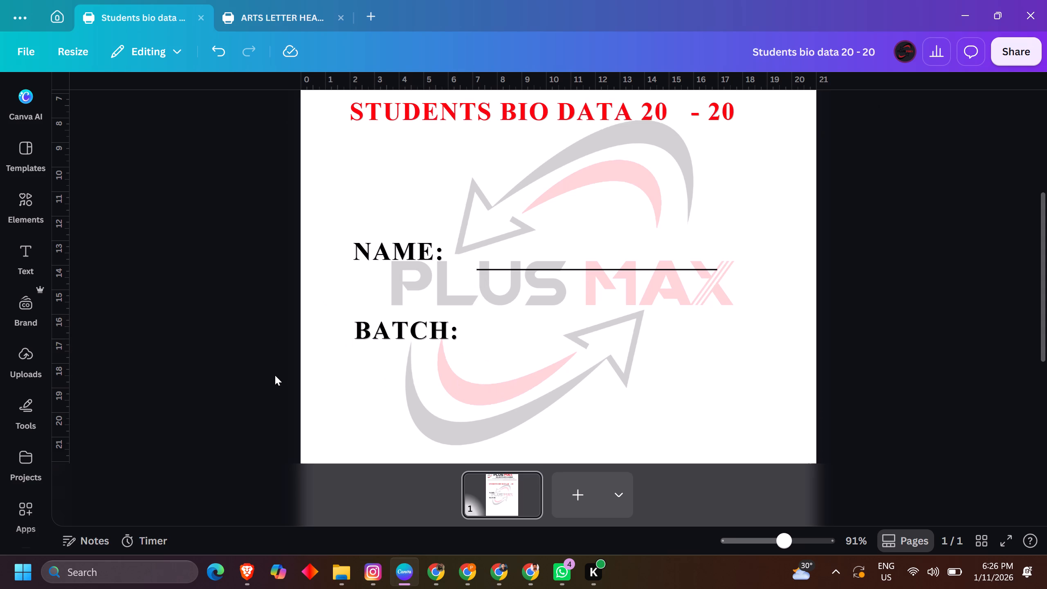
# Move the fill-in line so it starts at the end of the NAME: label and aligns with the bottom of its text box.
pyautogui.moveTo(522, 271); pyautogui.dragTo(494, 265)
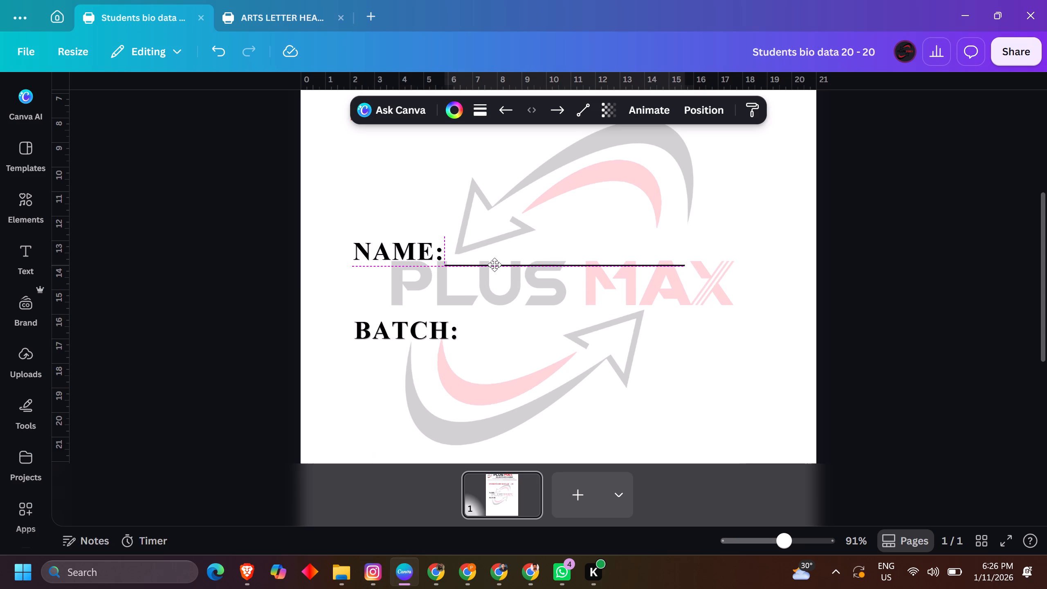
# Shift the NAME fill-in line slightly up to the text baseline with a small gap after the colon, and set its stroke weight to 3.
pyautogui.moveTo(494, 265); pyautogui.dragTo(500, 261)
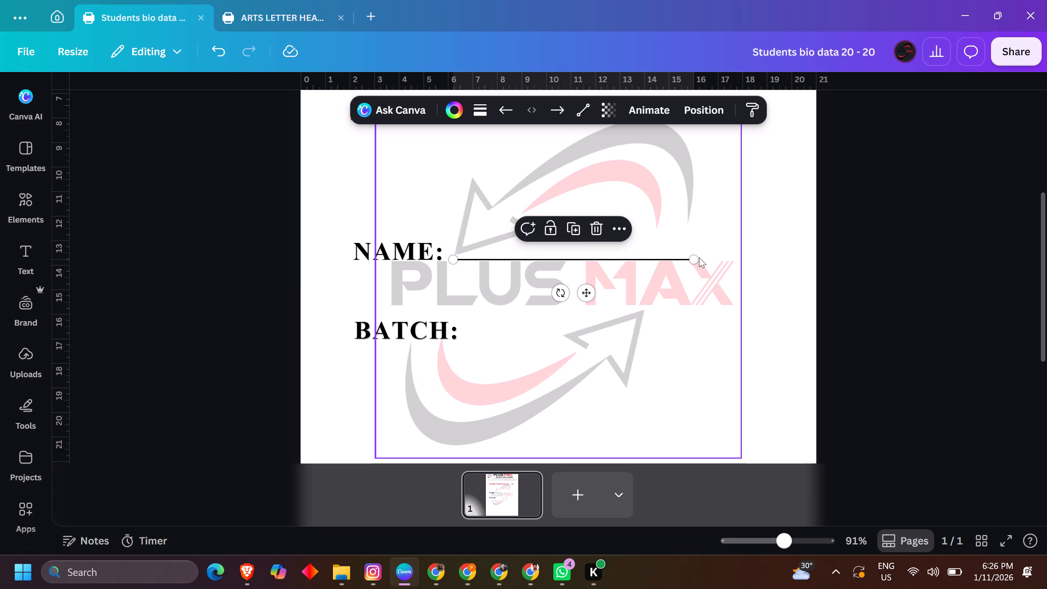
pyautogui.click(473, 110)
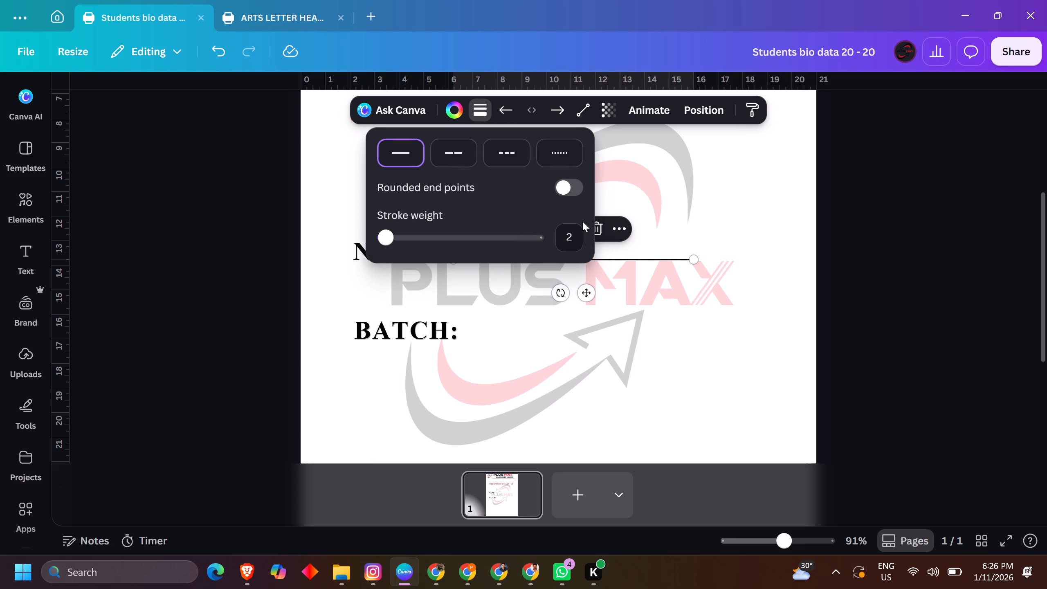
pyautogui.click(578, 242)
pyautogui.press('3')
pyautogui.press('Return')
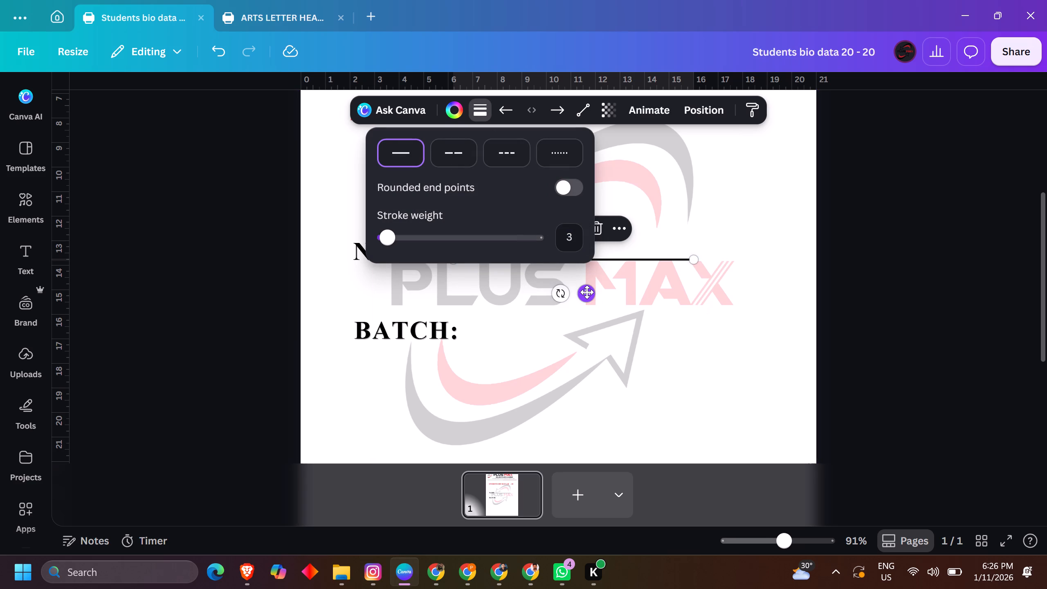
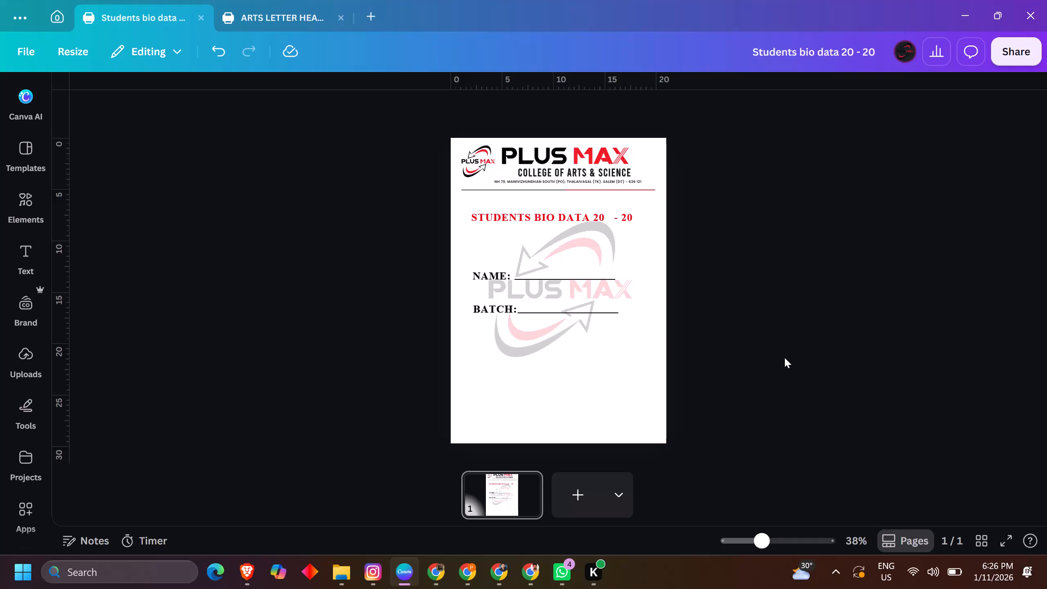
# Shrink the college header, including its logo, text lines and divider line, very slightly and move it down about 0.7 cm, centred across the page.
pyautogui.moveTo(432, 147); pyautogui.dragTo(757, 202)
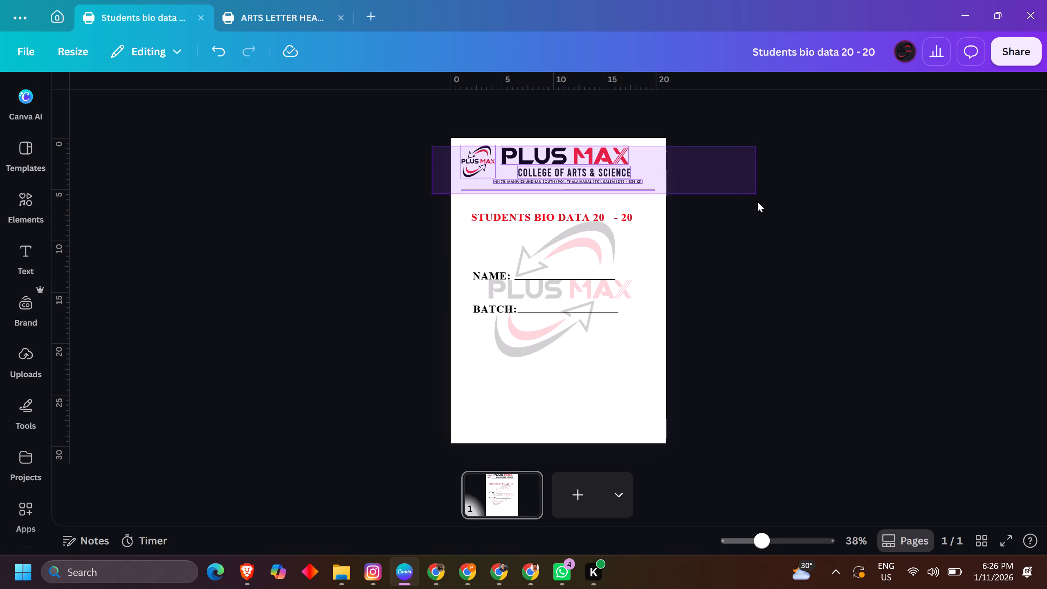
pyautogui.moveTo(757, 202); pyautogui.dragTo(758, 203)
pyautogui.moveTo(657, 142); pyautogui.dragTo(654, 144)
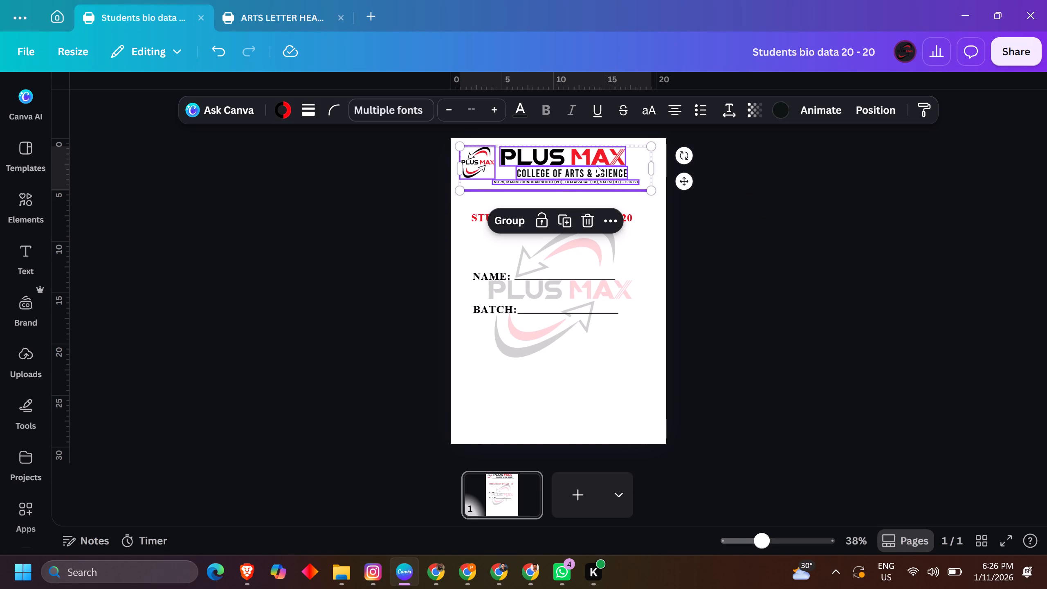
pyautogui.moveTo(597, 166); pyautogui.dragTo(600, 173)
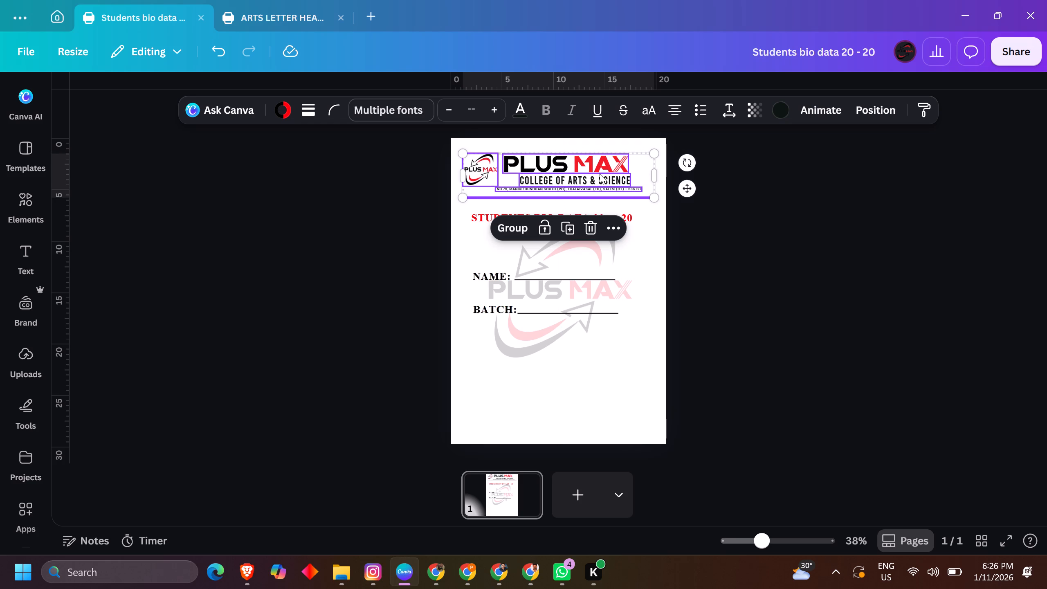
pyautogui.click(689, 192)
pyautogui.click(716, 198)
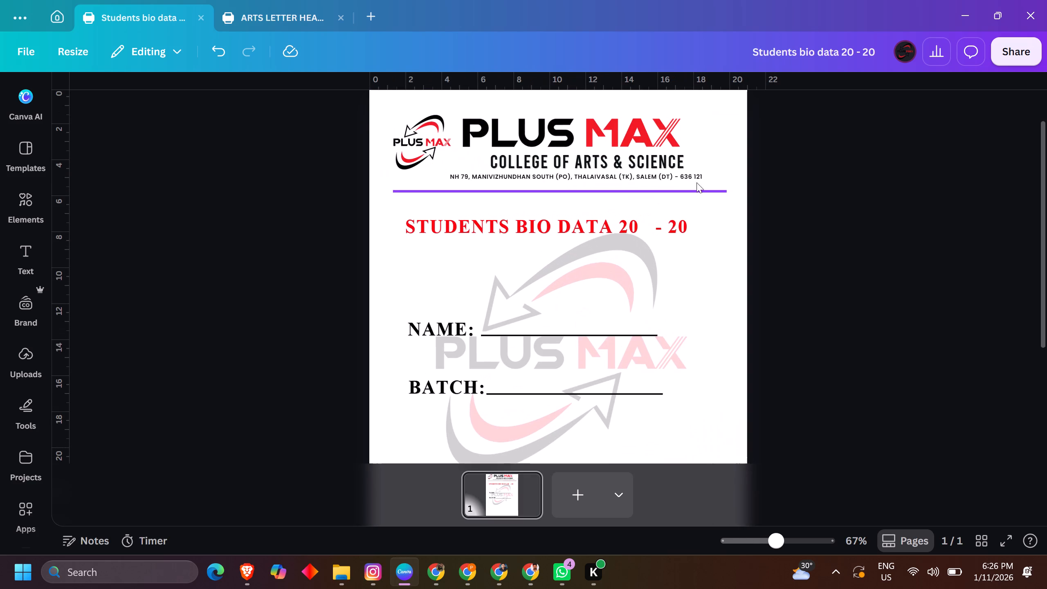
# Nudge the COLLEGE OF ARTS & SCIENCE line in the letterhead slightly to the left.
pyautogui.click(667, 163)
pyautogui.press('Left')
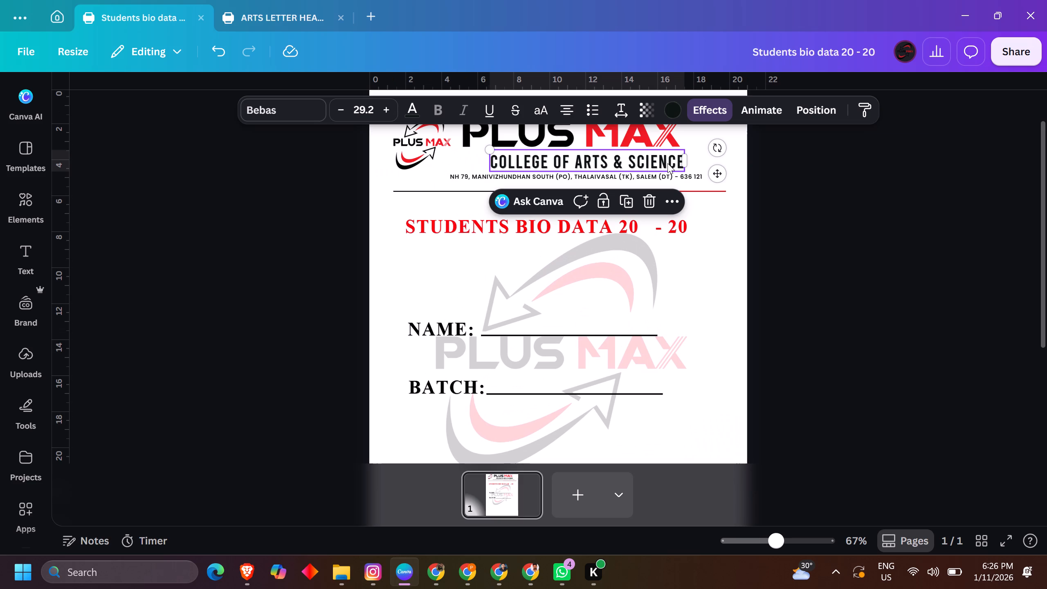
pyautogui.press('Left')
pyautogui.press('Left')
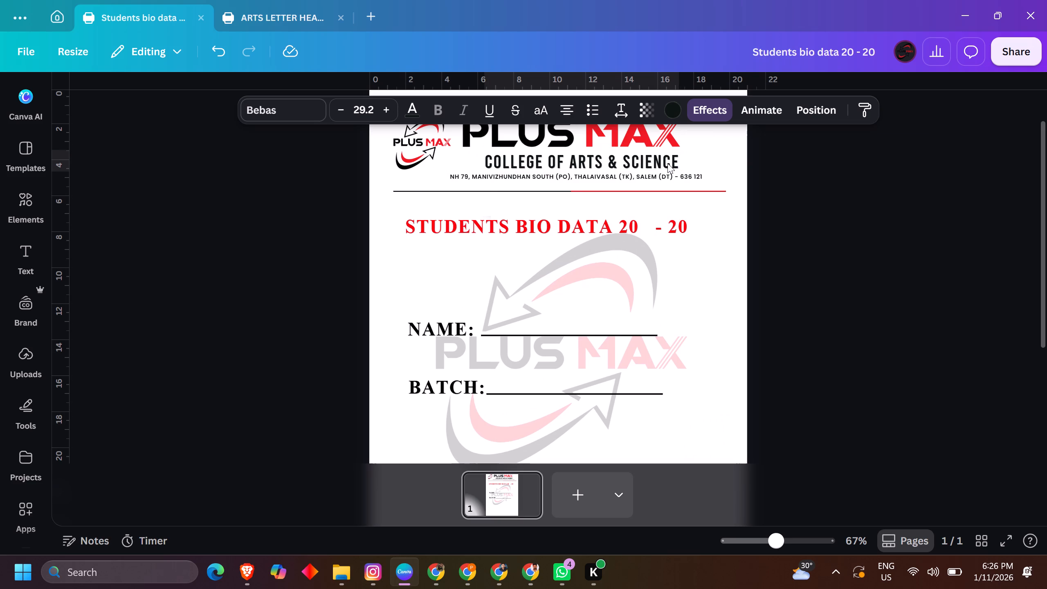
# Nudge the large PLUS MAX wordmark in the letterhead slightly to the right.
pyautogui.scroll(1, 762, 206)
pyautogui.click(640, 174)
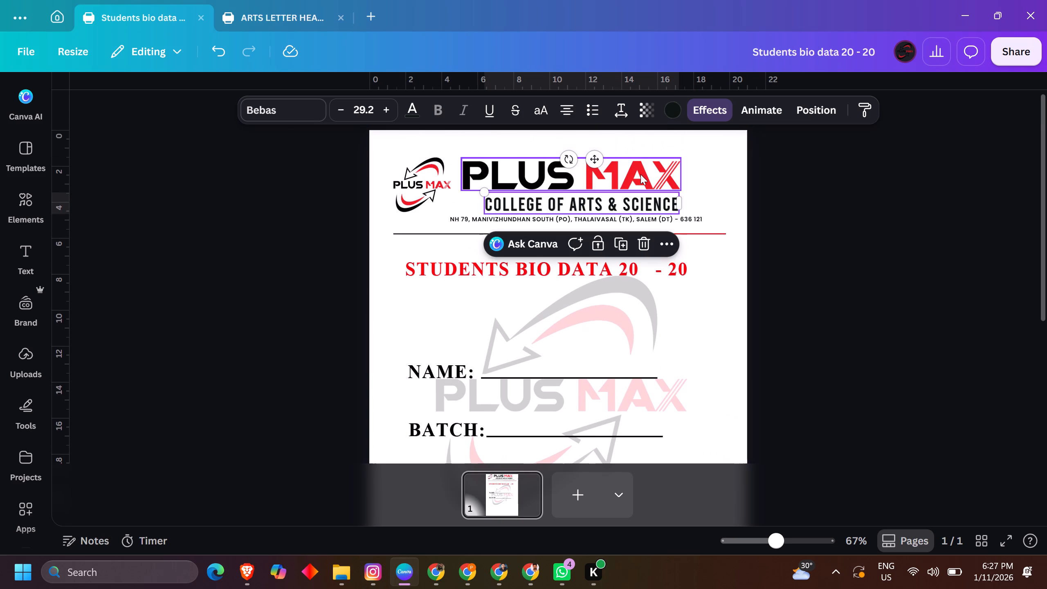
pyautogui.press('Right')
pyautogui.press('Right')
pyautogui.press('Right')
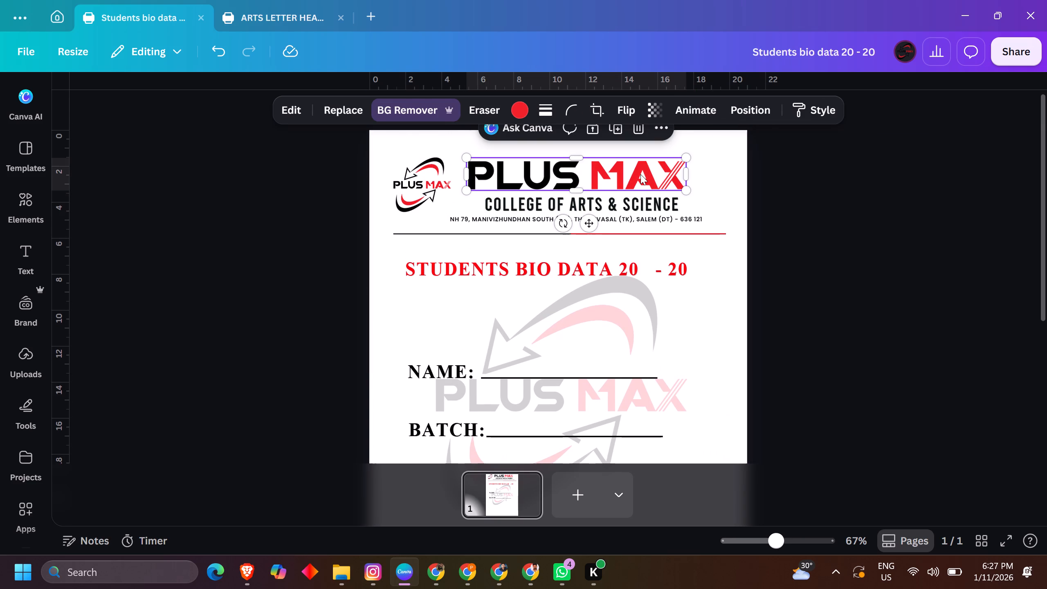
# Tidy up the PLUS MAX wordmark, COLLEGE OF ARTS & SCIENCE line and address line together so they are centred and evenly spaced.
pyautogui.click(675, 207)
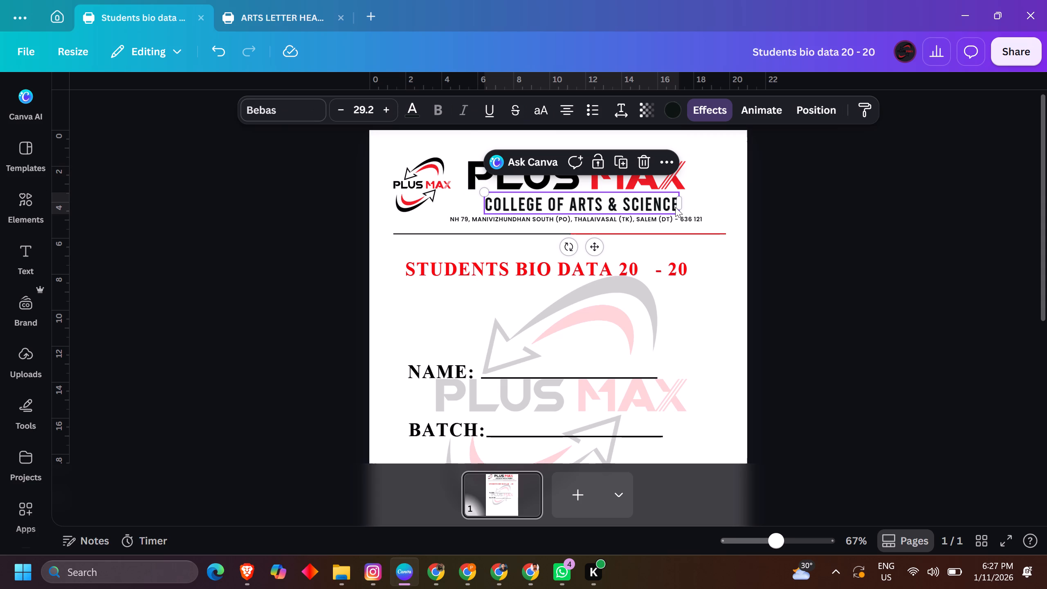
pyautogui.moveTo(744, 148); pyautogui.dragTo(652, 213)
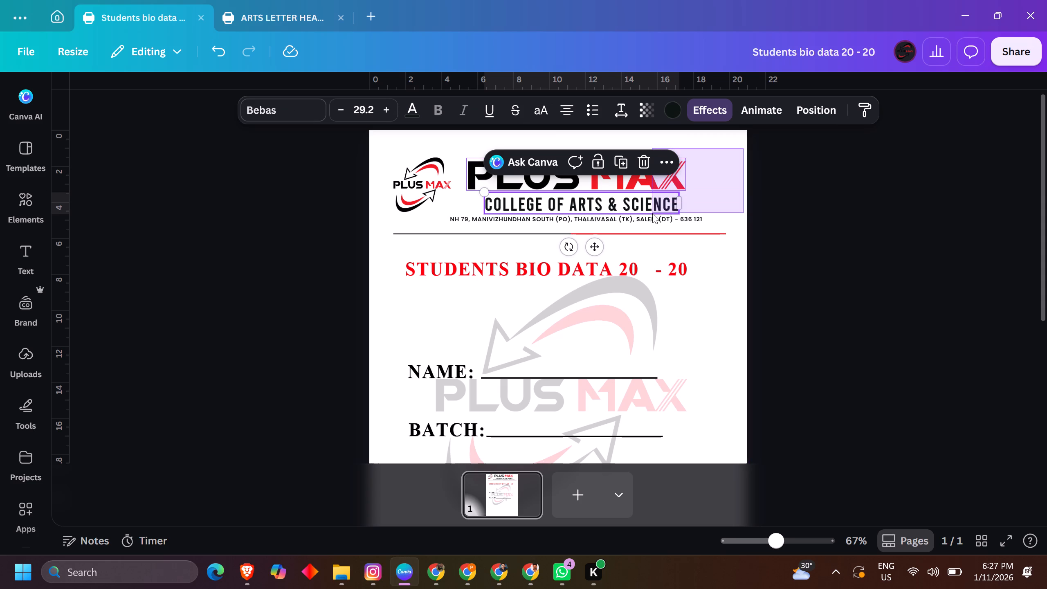
pyautogui.moveTo(652, 213); pyautogui.dragTo(648, 217)
pyautogui.click(855, 104)
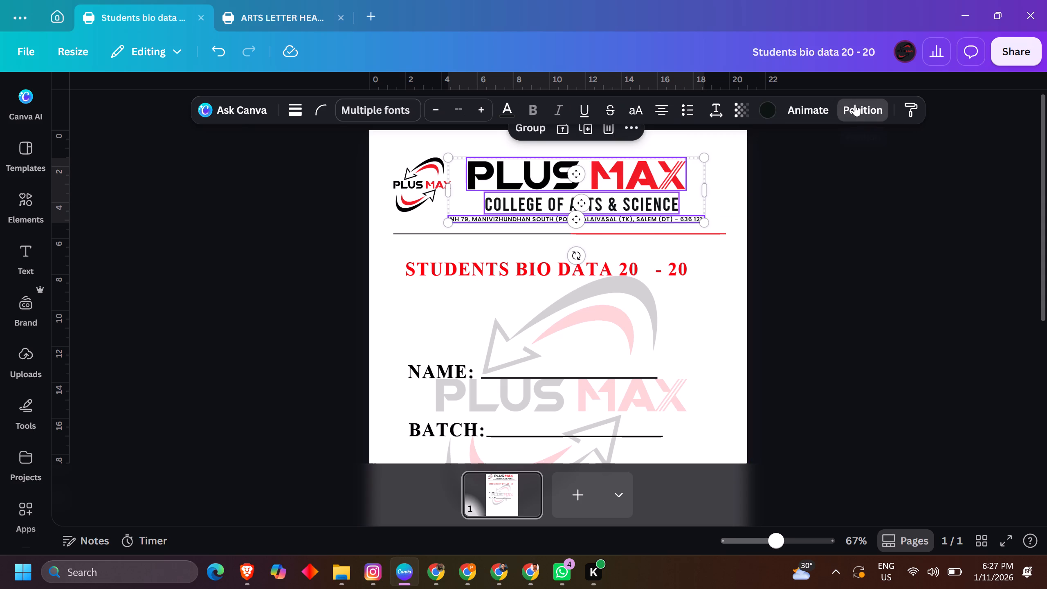
pyautogui.click(120, 497)
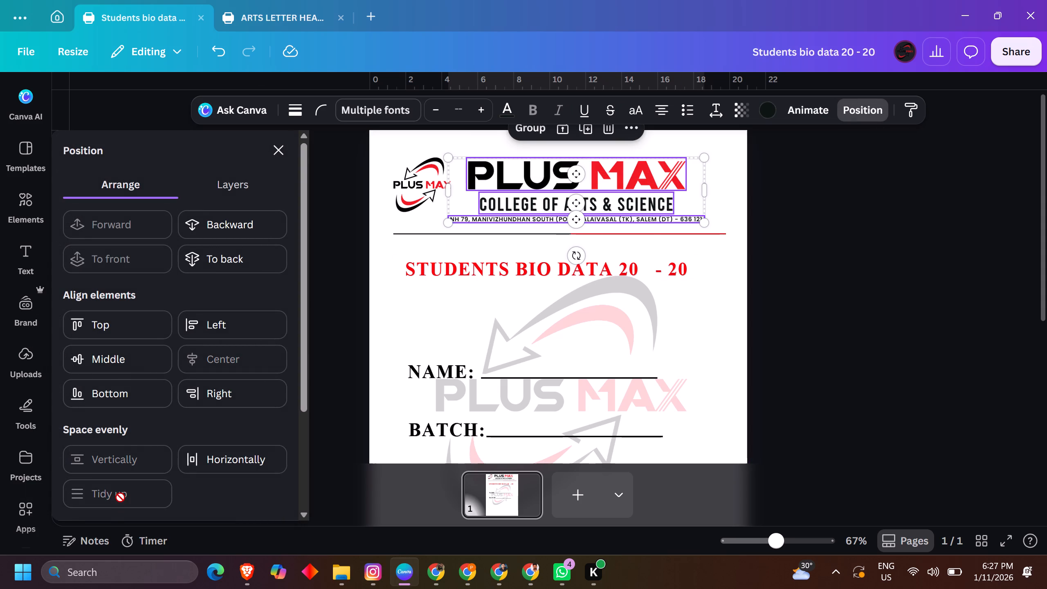
pyautogui.doubleClick(901, 215)
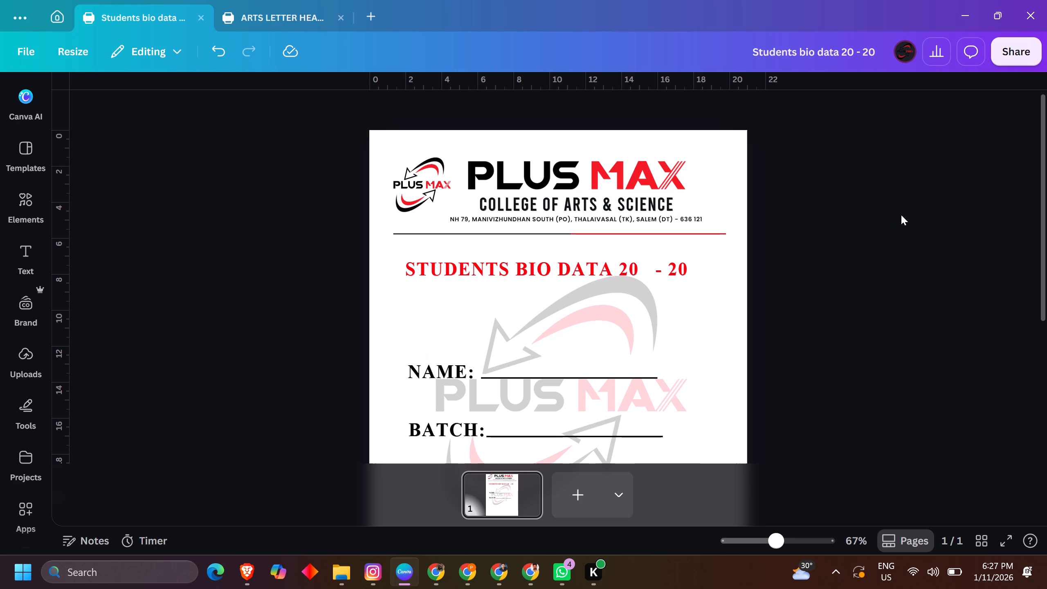
# Add a new blank second page after the bio data page.
pyautogui.scroll(-9, 901, 215)
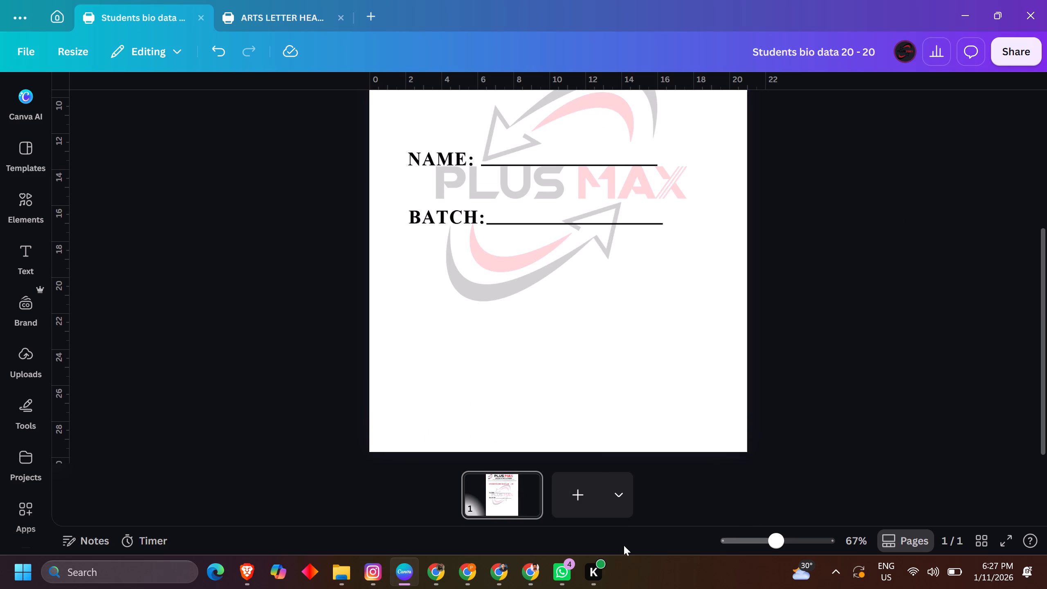
pyautogui.click(566, 492)
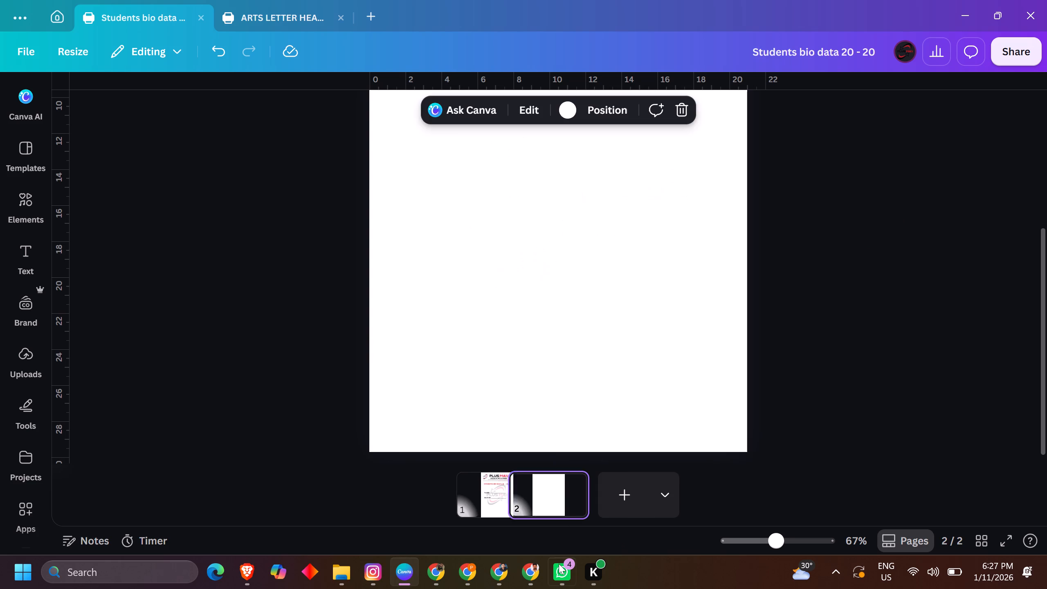
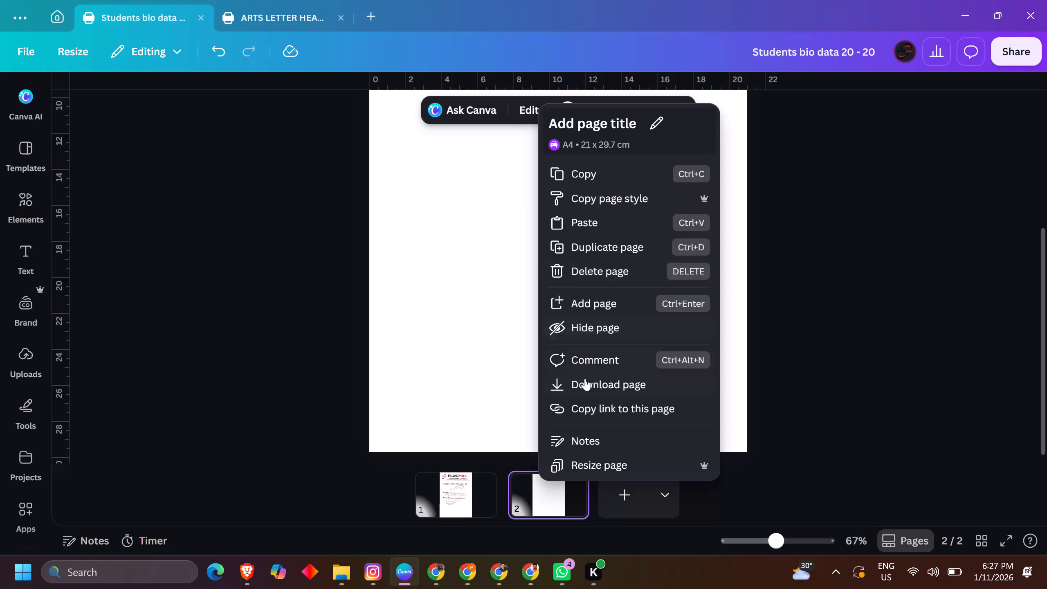
# Delete the blank second page.
pyautogui.click(582, 265)
# Search the templates for "border desgin" and look through the results for a suitable page border.
pyautogui.click(20, 168)
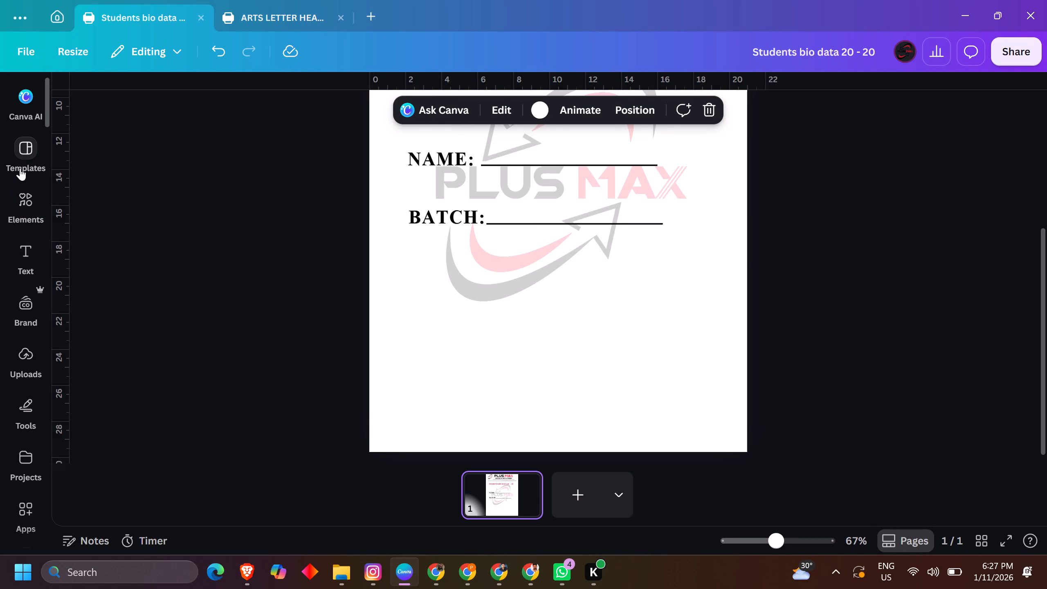
pyautogui.click(137, 115)
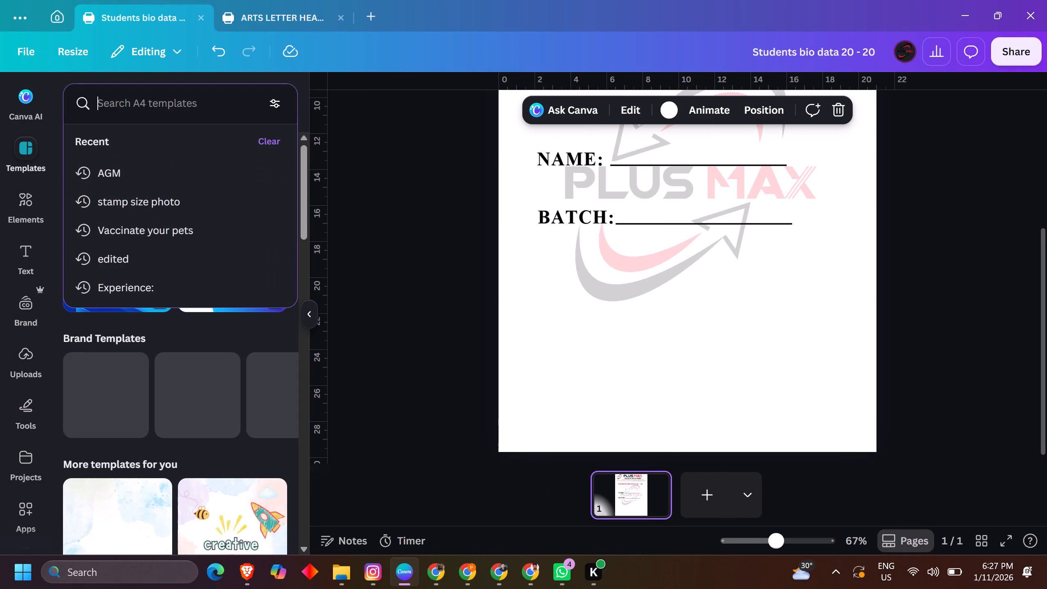
pyautogui.write('border desgin')
pyautogui.press('Return')
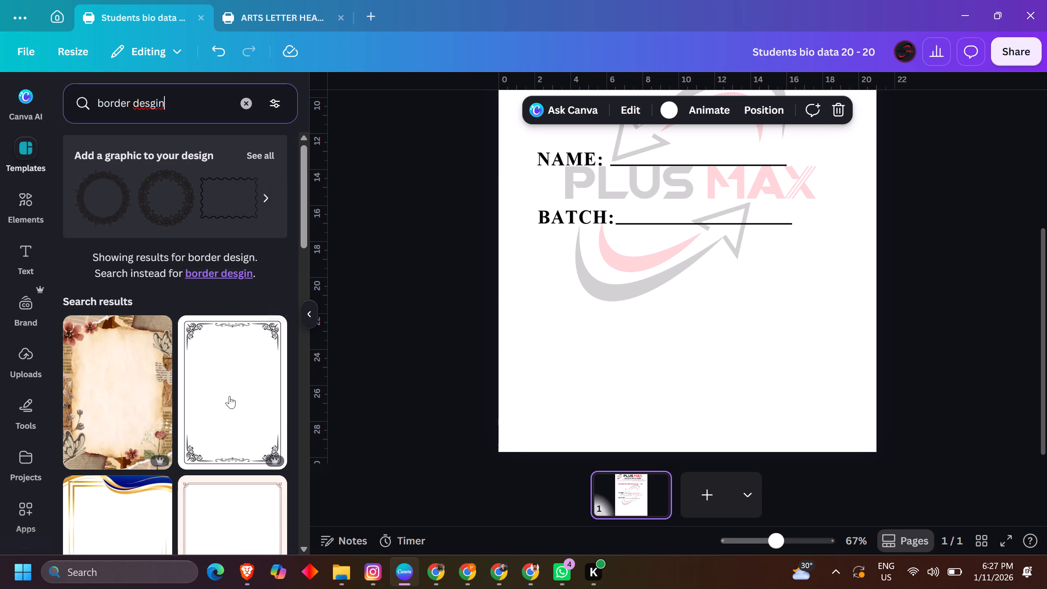
pyautogui.scroll(-4, 225, 405)
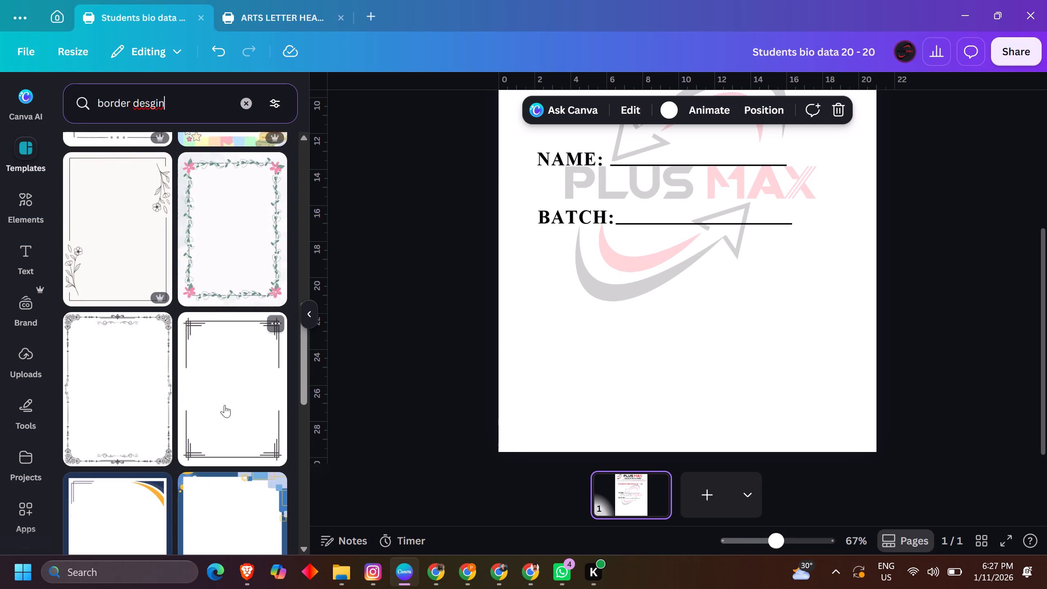
pyautogui.scroll(-3, 225, 405)
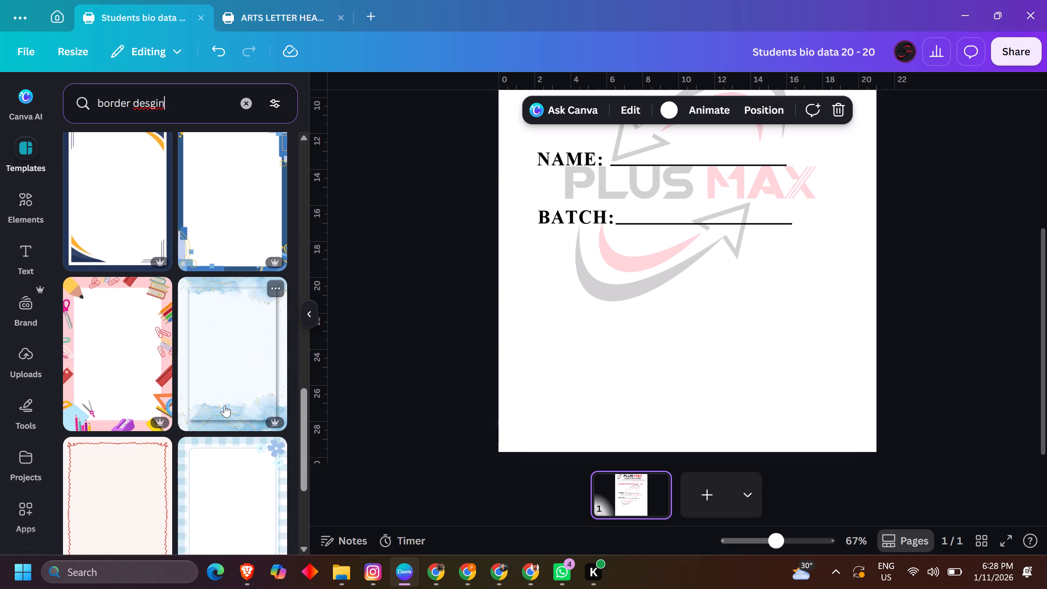
pyautogui.scroll(-2, 225, 405)
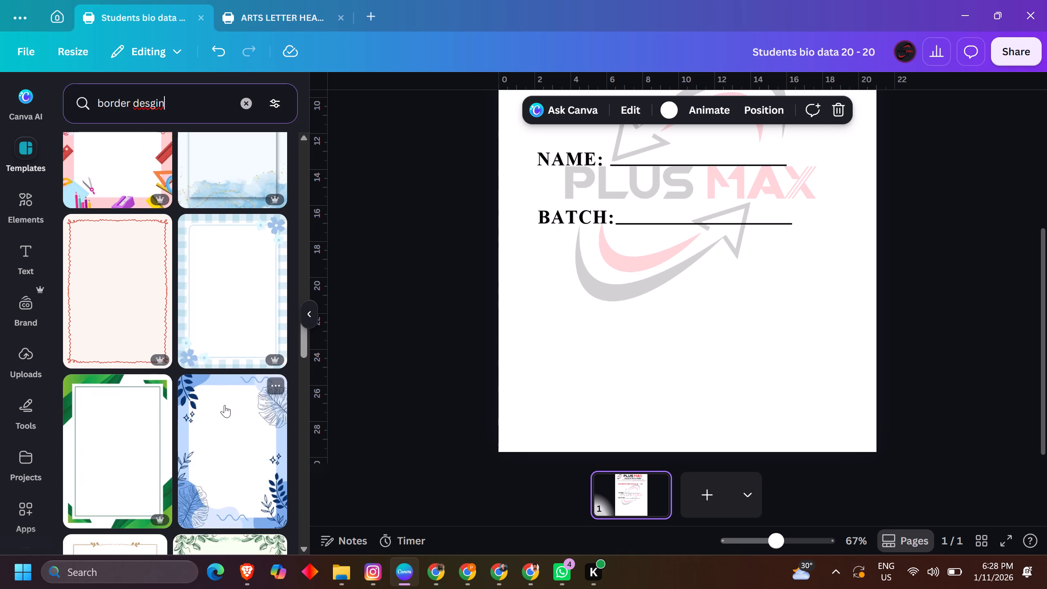
pyautogui.scroll(-6, 225, 405)
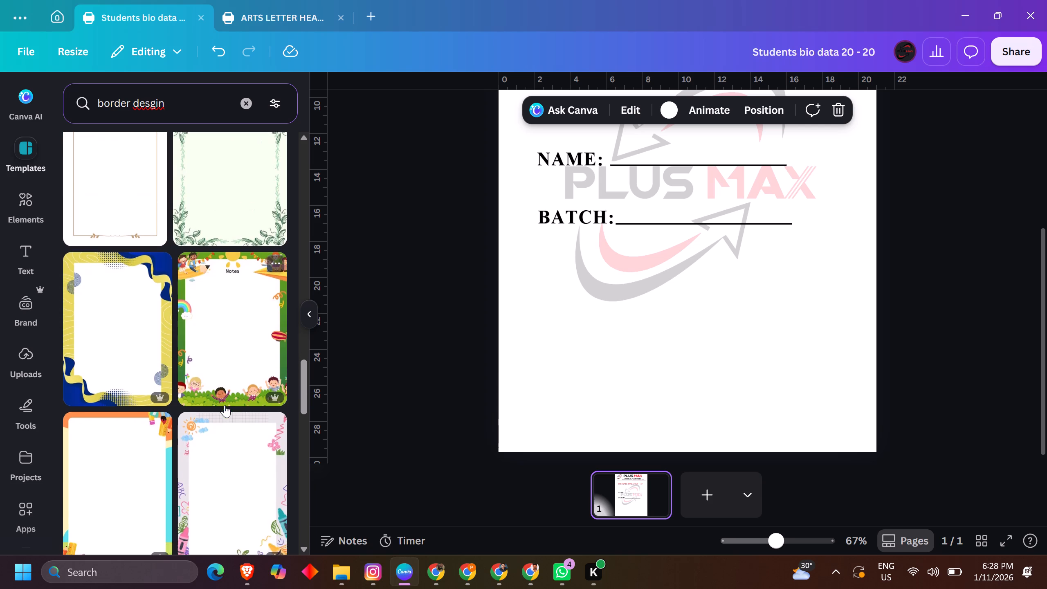
pyautogui.scroll(-5, 225, 405)
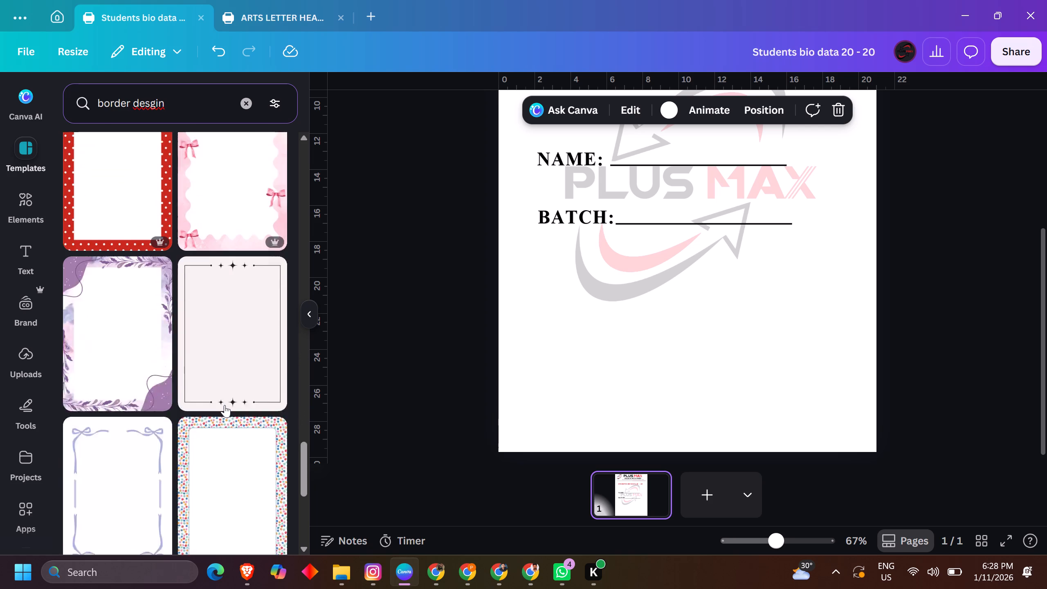
pyautogui.scroll(-5, 225, 405)
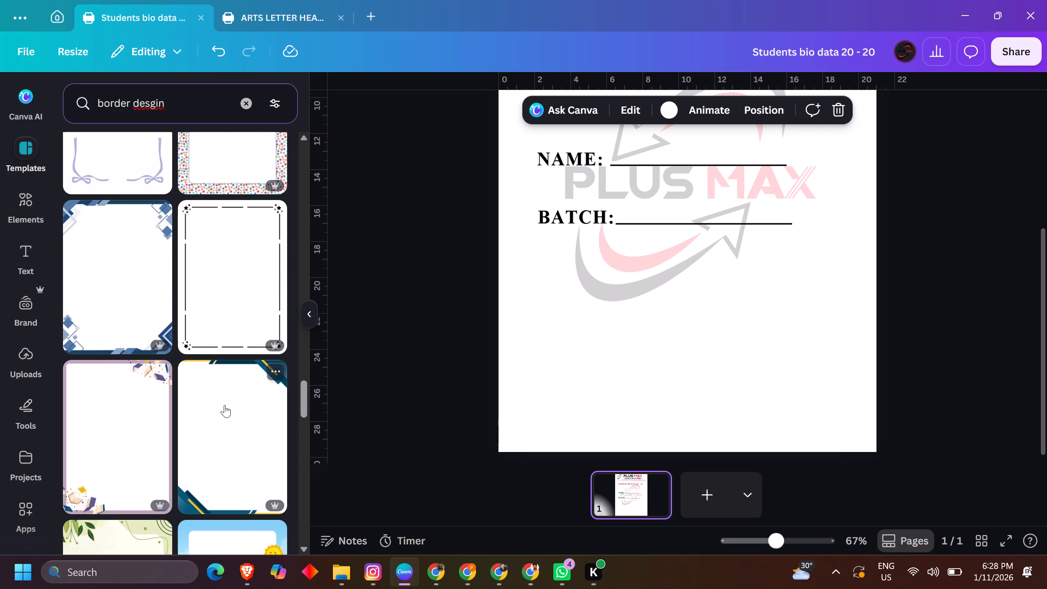
pyautogui.scroll(-8, 225, 405)
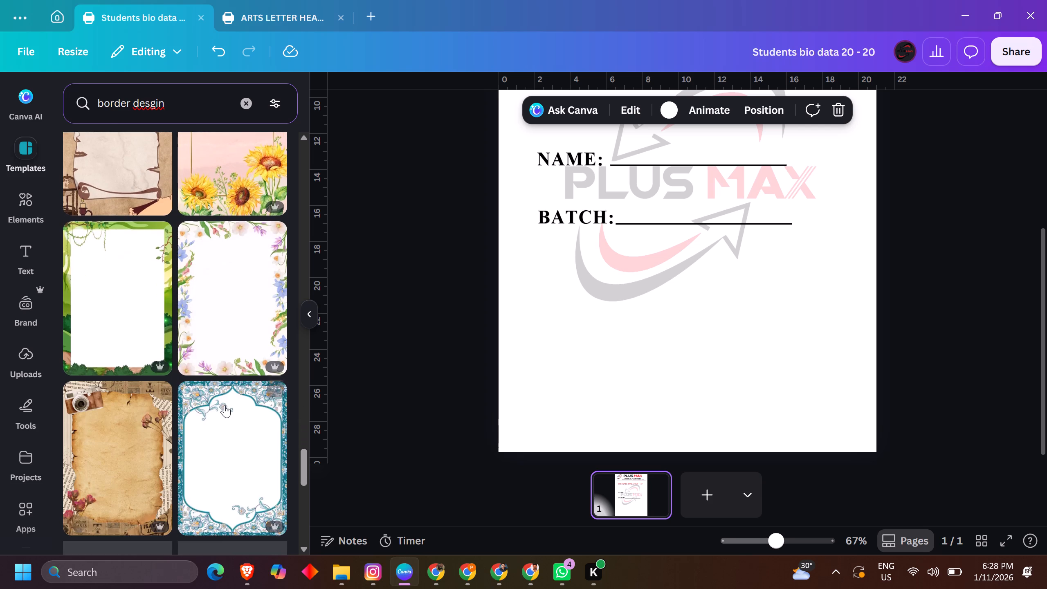
pyautogui.scroll(-3, 225, 405)
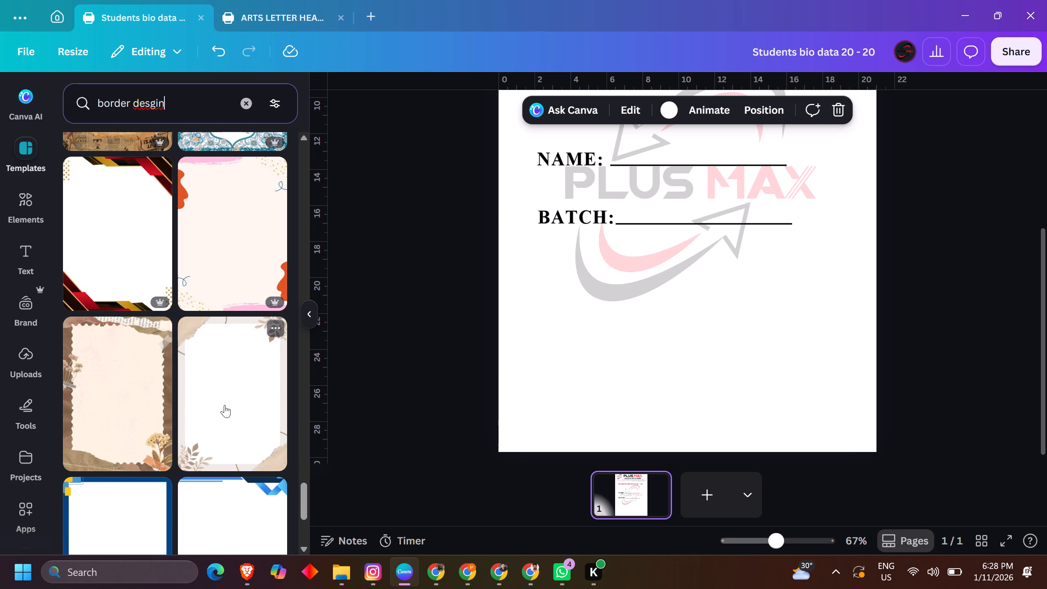
pyautogui.scroll(-4, 225, 405)
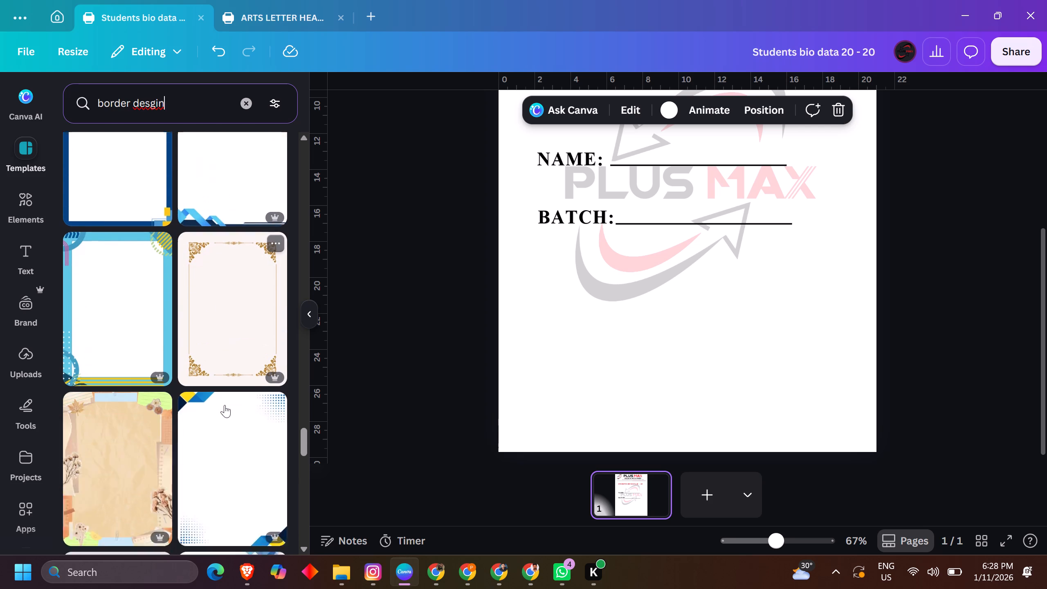
pyautogui.scroll(-4, 225, 405)
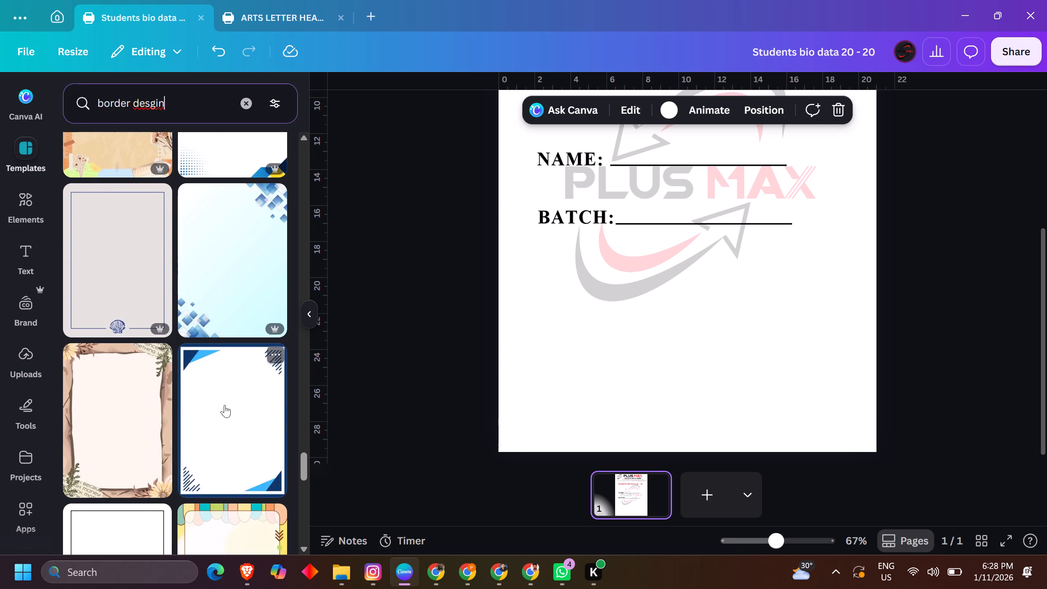
pyautogui.click(225, 405)
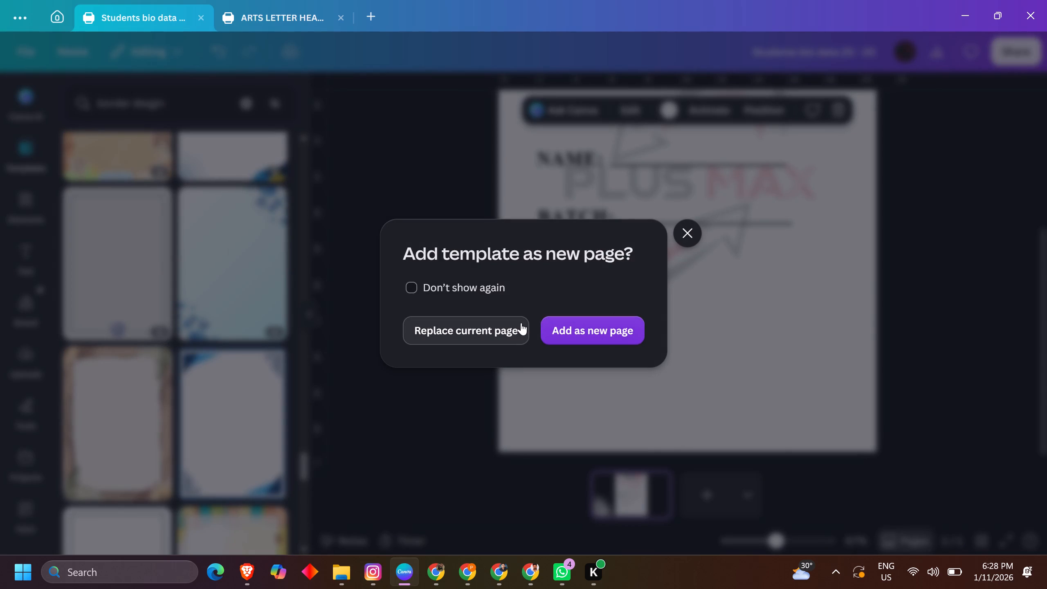
pyautogui.click(685, 236)
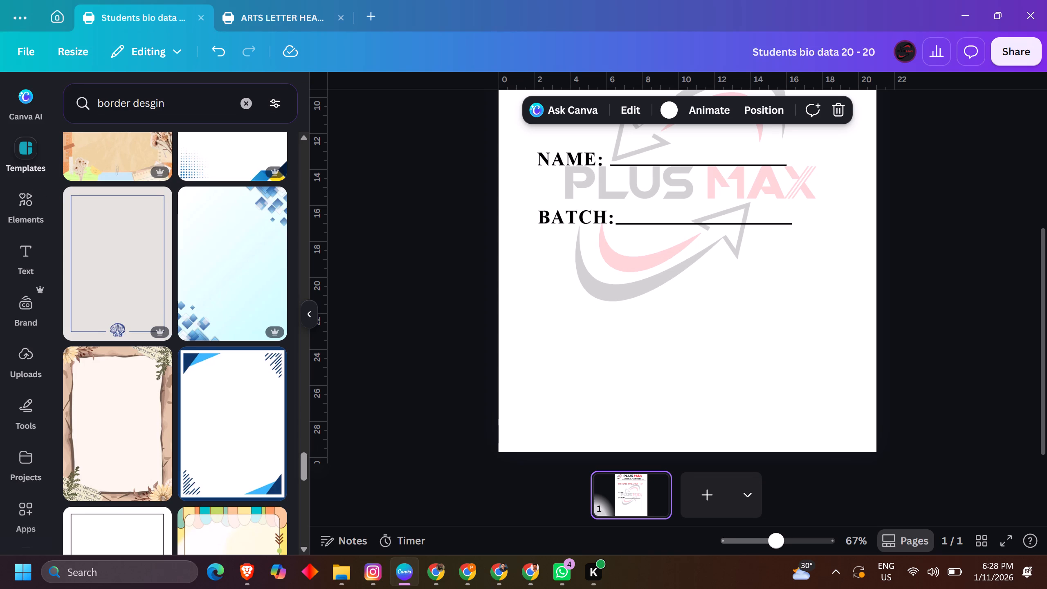
# Search the elements for "border desgin" and show all the graphics results.
pyautogui.tripleClick(175, 119)
pyautogui.tripleClick(144, 95)
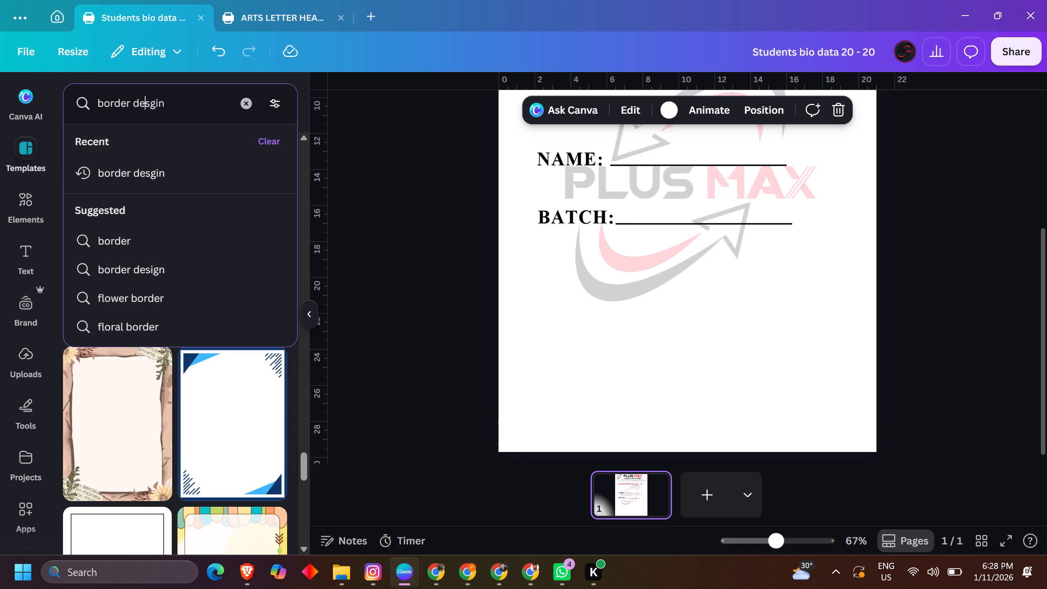
pyautogui.hotkey('ctrl', 'c')
pyautogui.click(24, 183)
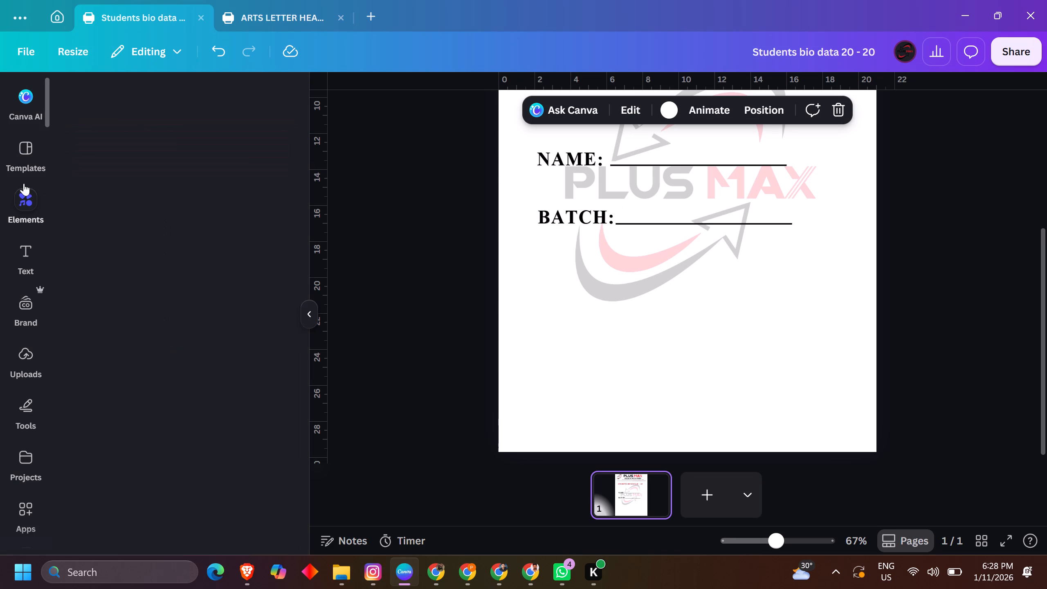
pyautogui.click(205, 99)
pyautogui.hotkey('ctrl', 'v')
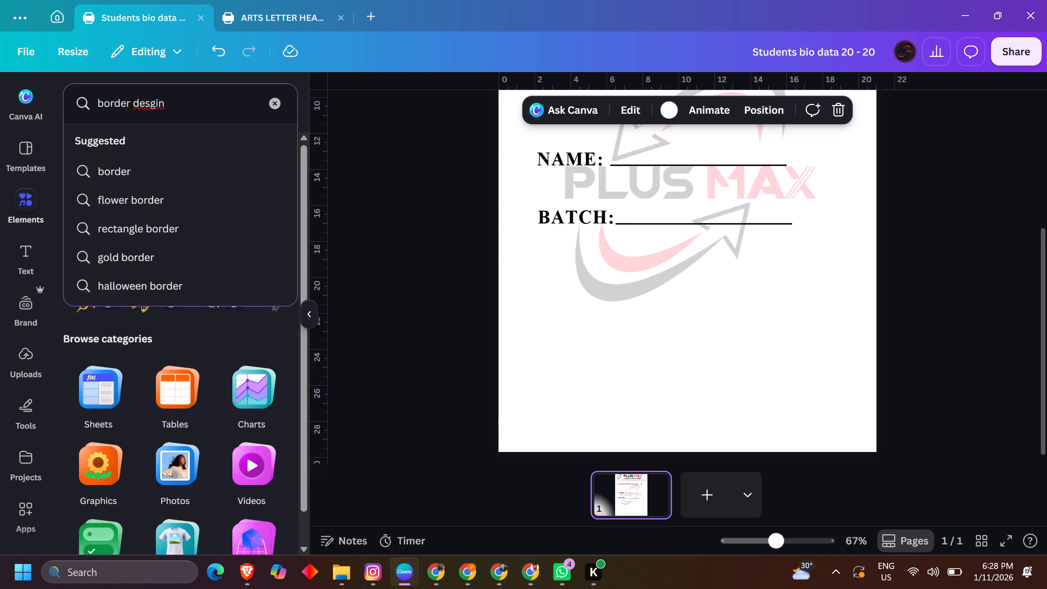
pyautogui.press('Return')
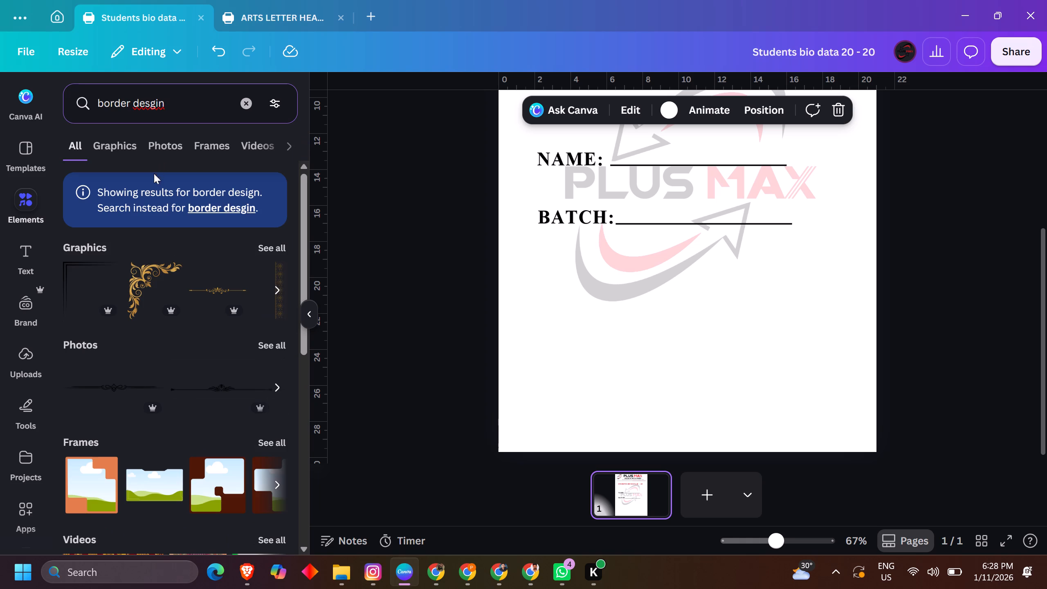
pyautogui.click(276, 251)
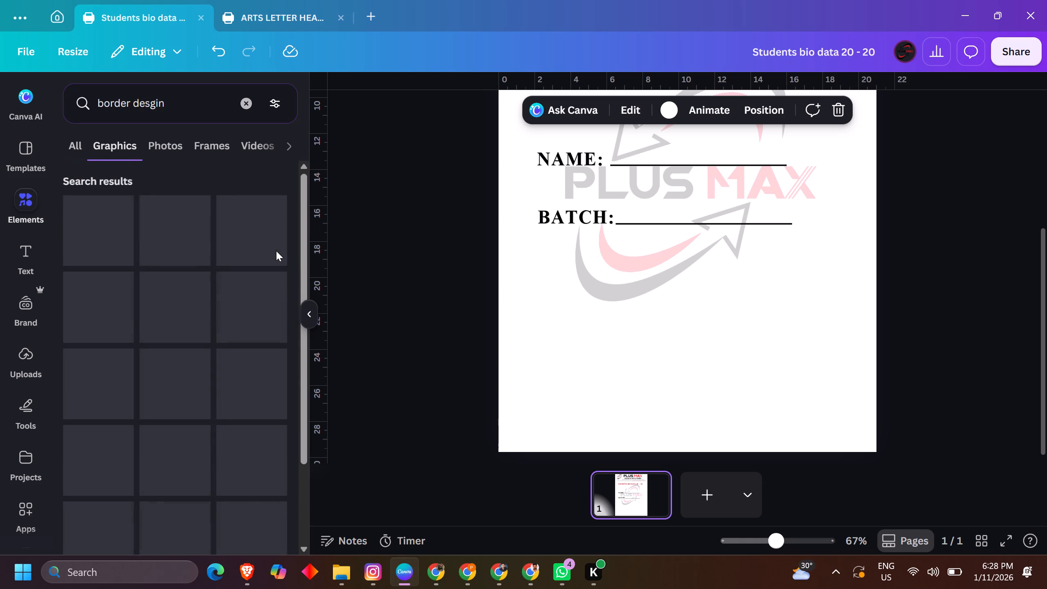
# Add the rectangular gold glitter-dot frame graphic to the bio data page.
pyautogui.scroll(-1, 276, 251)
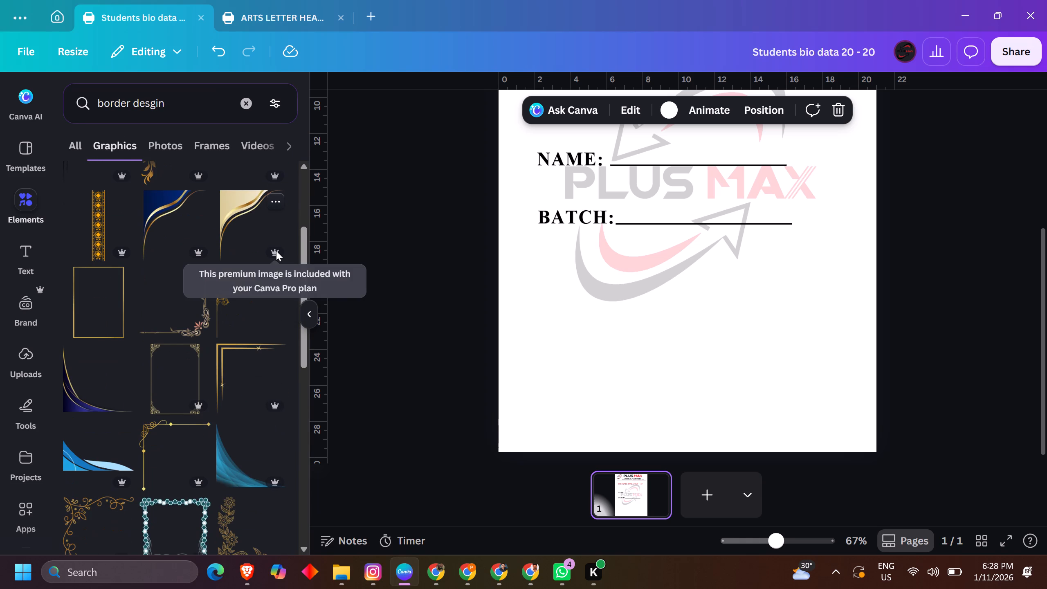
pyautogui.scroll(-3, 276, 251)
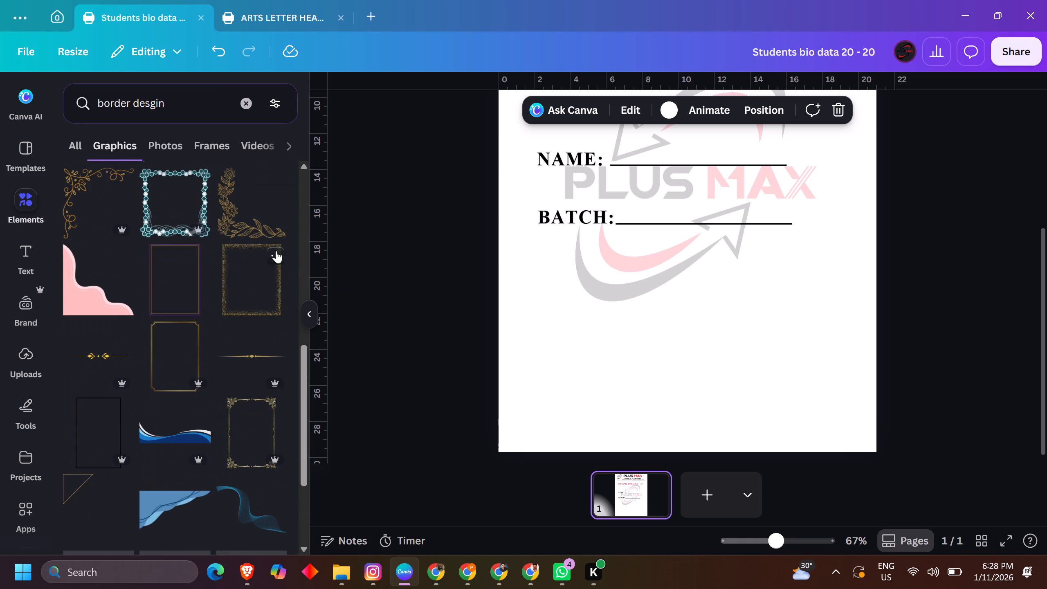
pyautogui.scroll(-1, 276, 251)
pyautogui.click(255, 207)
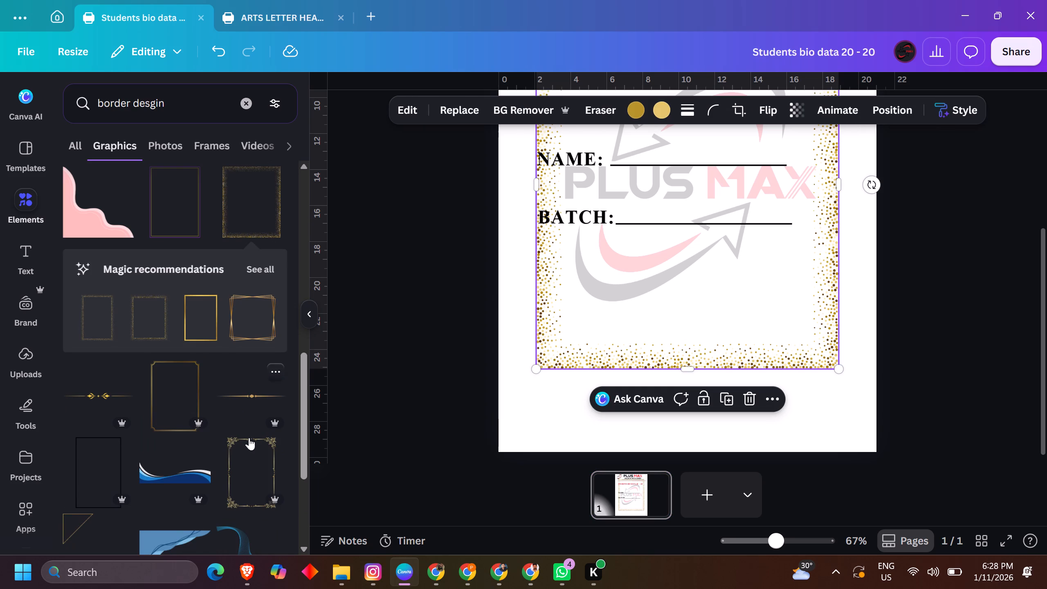
# Add the portrait gold frame graphic with ornate scrollwork corners to the bio data page.
pyautogui.scroll(-3, 249, 438)
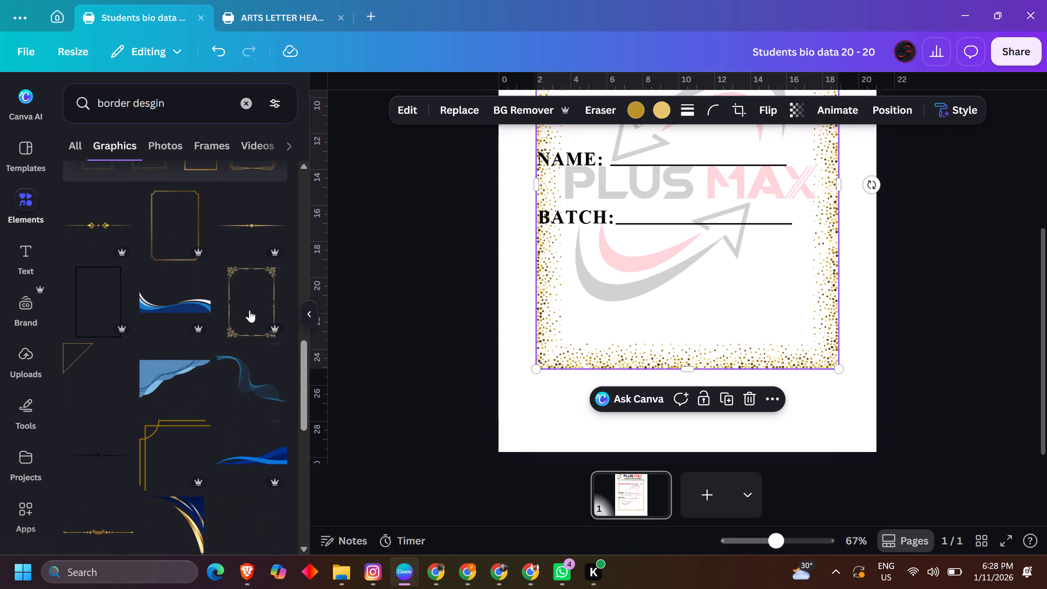
pyautogui.click(249, 310)
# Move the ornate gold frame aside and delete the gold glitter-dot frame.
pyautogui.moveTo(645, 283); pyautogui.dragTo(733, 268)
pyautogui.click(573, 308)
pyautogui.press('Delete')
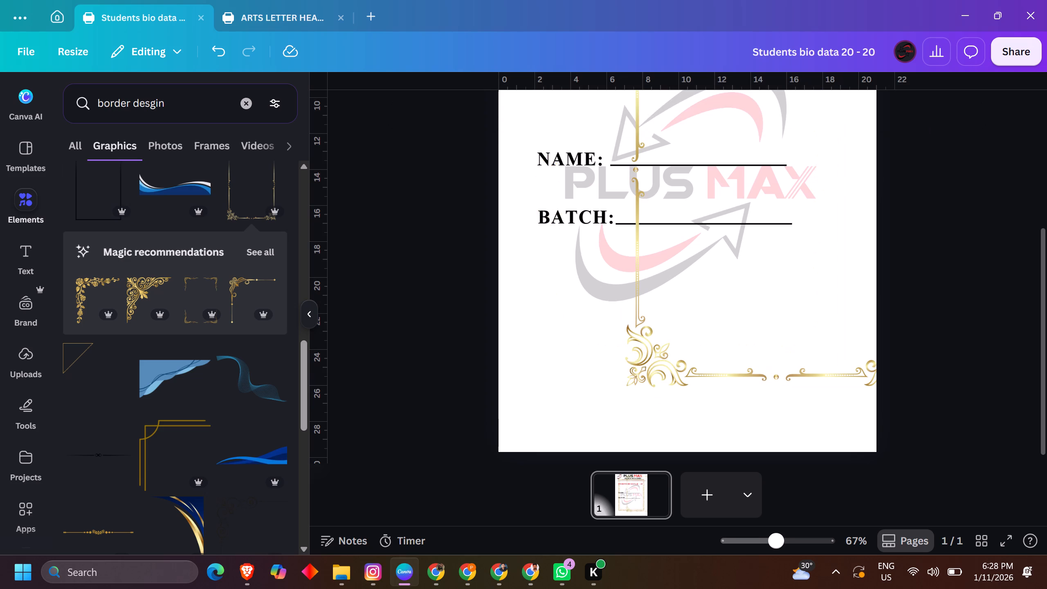
# Align the ornate gold frame with the page's top-left corner and enlarge it to span the whole A4 page.
pyautogui.moveTo(709, 250); pyautogui.dragTo(670, 252)
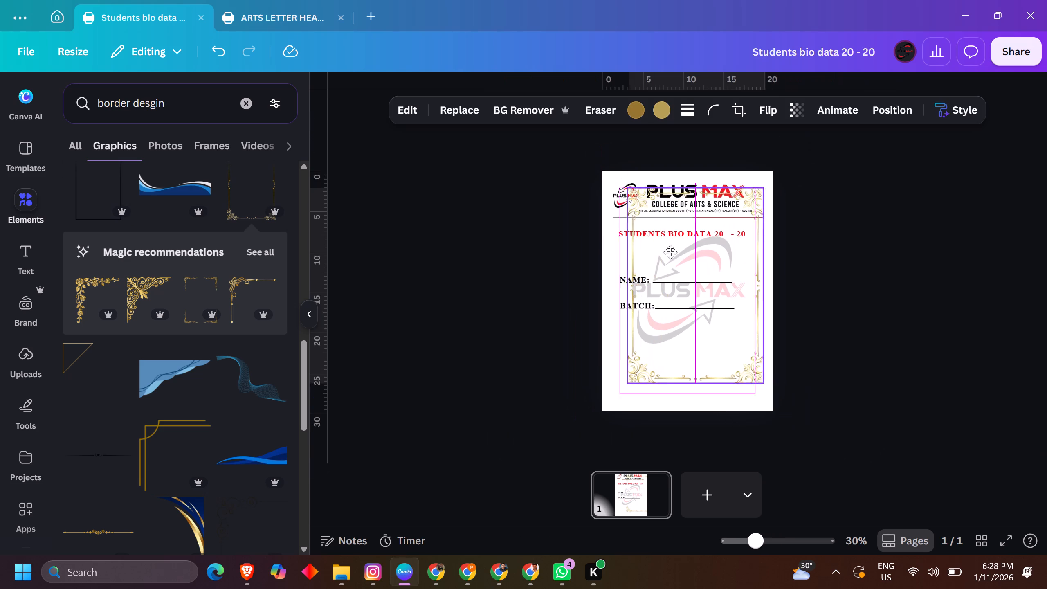
pyautogui.moveTo(670, 252); pyautogui.dragTo(649, 225)
pyautogui.moveTo(649, 226); pyautogui.dragTo(653, 233)
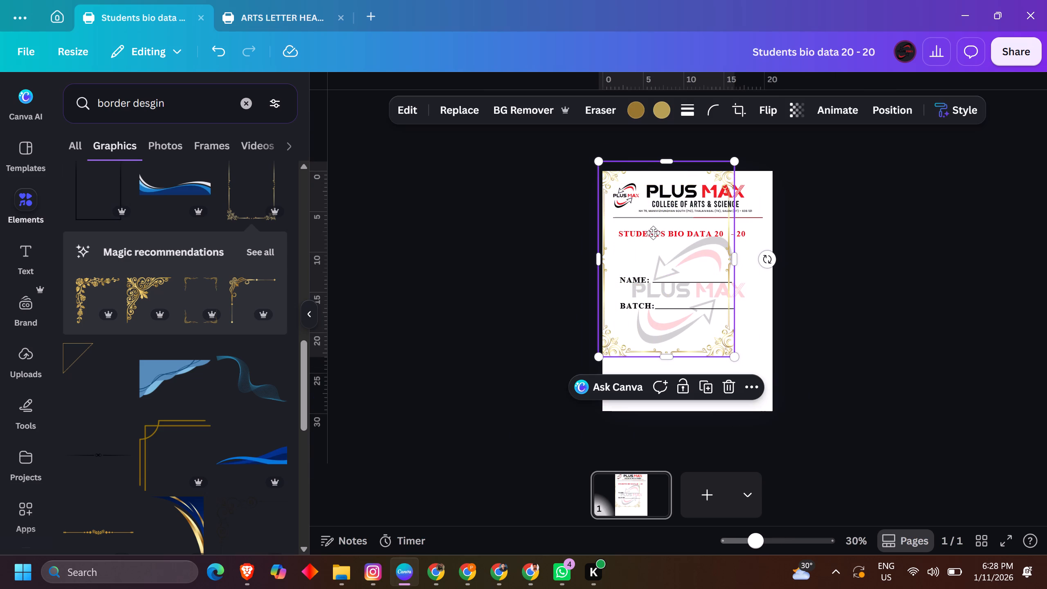
pyautogui.moveTo(653, 233); pyautogui.dragTo(654, 236)
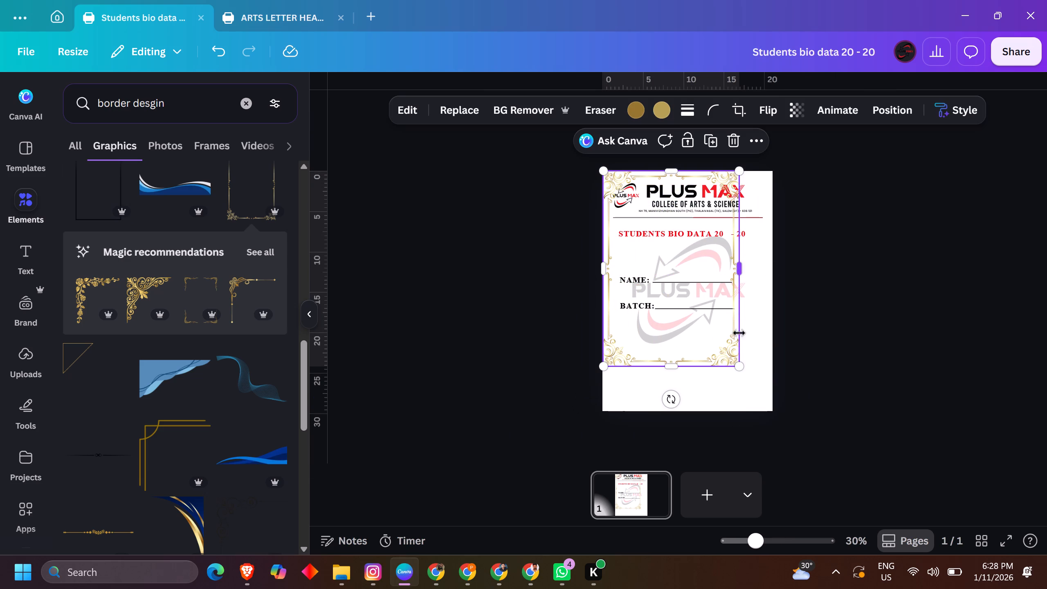
pyautogui.moveTo(740, 366); pyautogui.dragTo(781, 402)
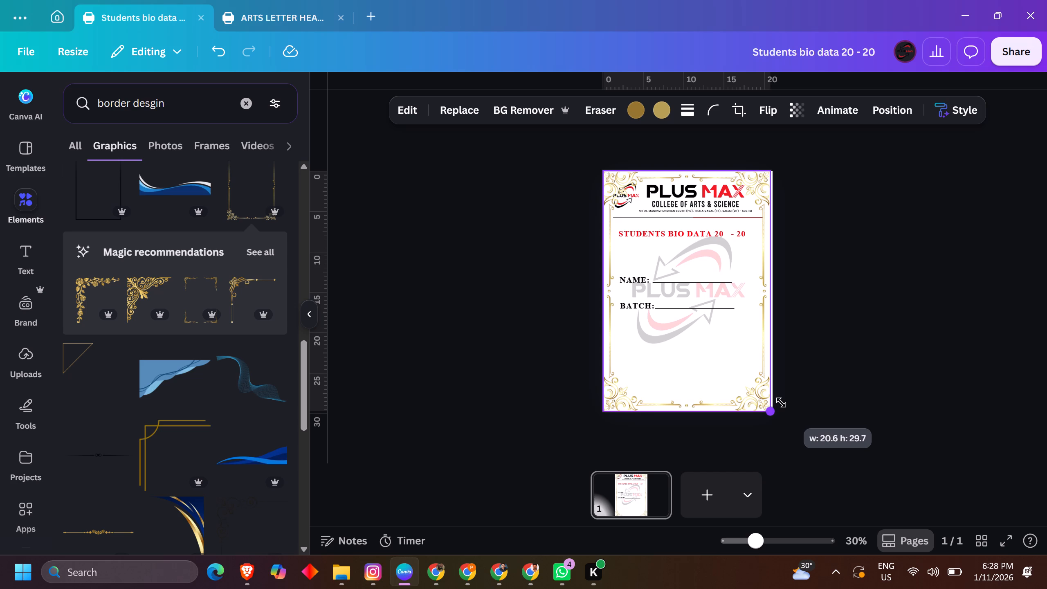
pyautogui.moveTo(781, 402); pyautogui.dragTo(788, 407)
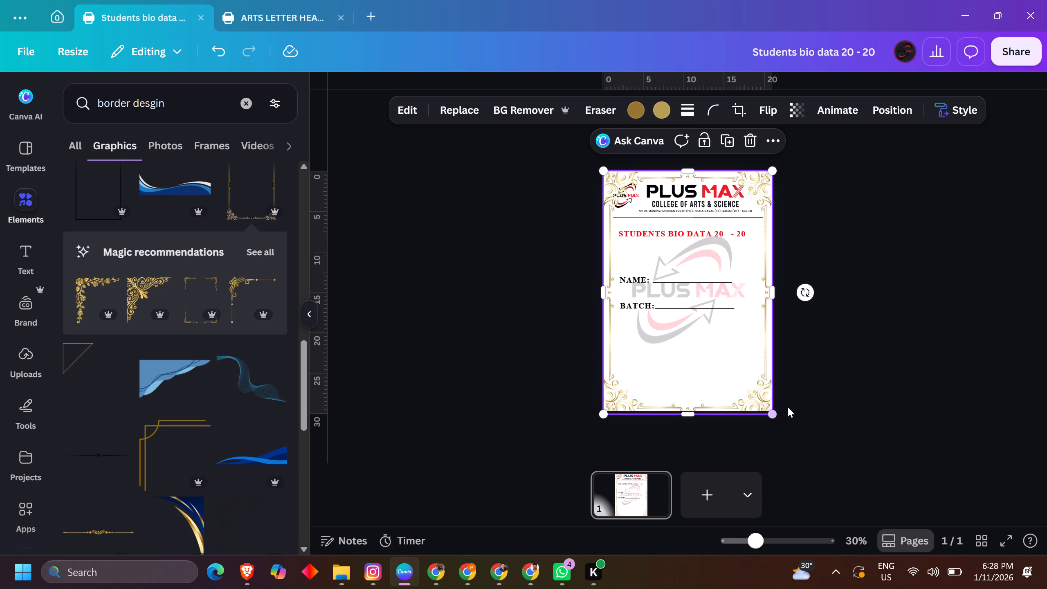
# Send the ornate gold frame backward behind the letterhead, title, watermark and fill-in fields.
pyautogui.hotkey('ctrl', '[')
pyautogui.hotkey('ctrl', '[')
pyautogui.hotkey('ctrl', '[')
pyautogui.hotkey('ctrl', '[')
pyautogui.hotkey('ctrl', '[')
pyautogui.hotkey('ctrl', '[')
pyautogui.hotkey('ctrl', '[')
pyautogui.hotkey('ctrl', '[')
pyautogui.hotkey('ctrl', '[')
pyautogui.hotkey('ctrl', '[')
pyautogui.hotkey('ctrl', '[')
pyautogui.hotkey('ctrl', '[')
pyautogui.hotkey('ctrl', '[')
pyautogui.hotkey('ctrl', '[')
pyautogui.hotkey('ctrl', '[')
pyautogui.hotkey('ctrl', '[')
pyautogui.hotkey('ctrl', '[')
pyautogui.hotkey('ctrl', '[')
pyautogui.hotkey('ctrl', '[')
pyautogui.hotkey('ctrl', '[')
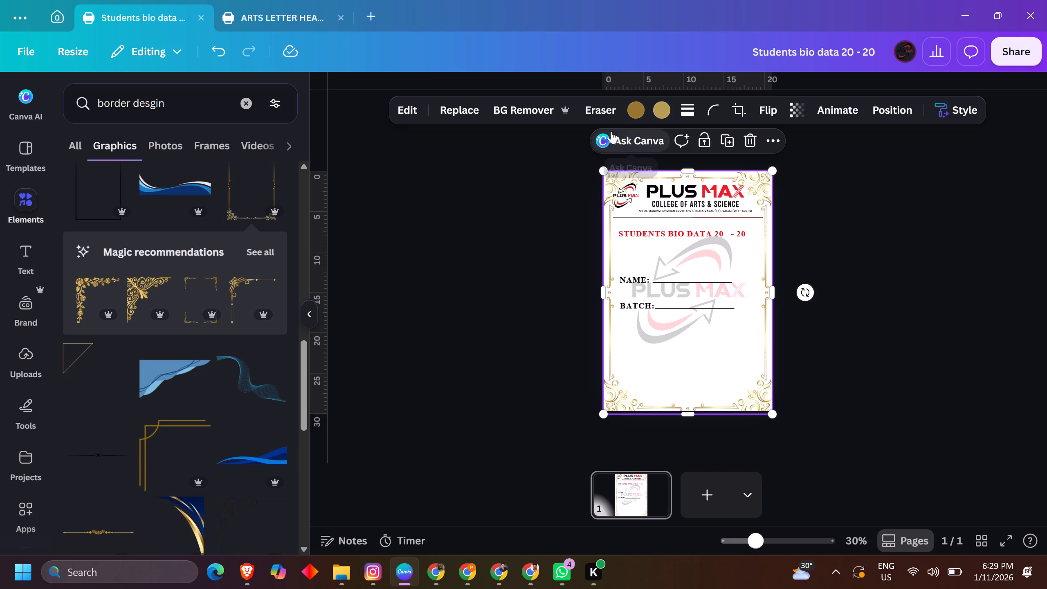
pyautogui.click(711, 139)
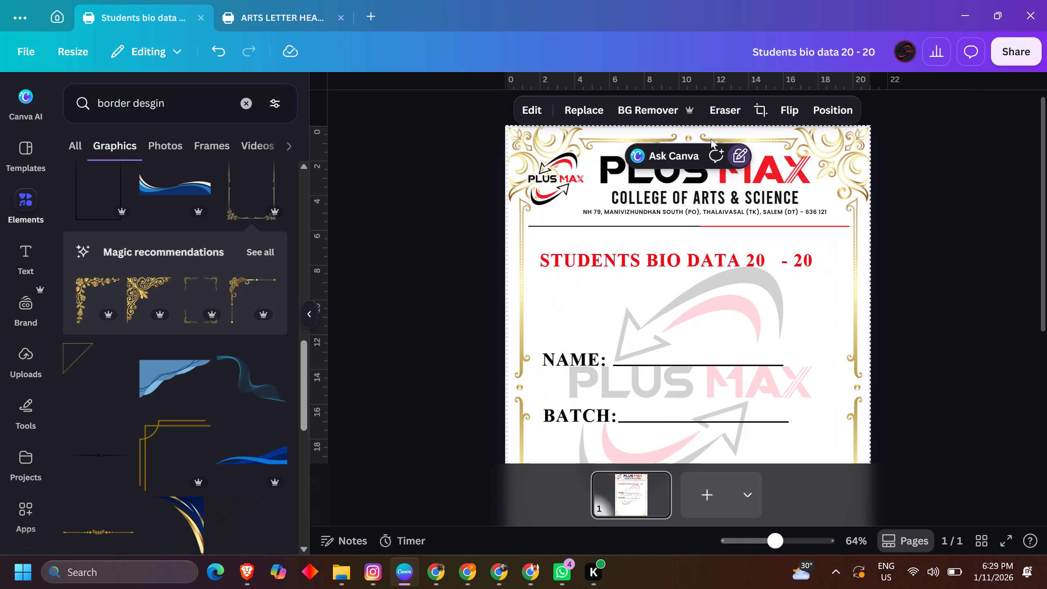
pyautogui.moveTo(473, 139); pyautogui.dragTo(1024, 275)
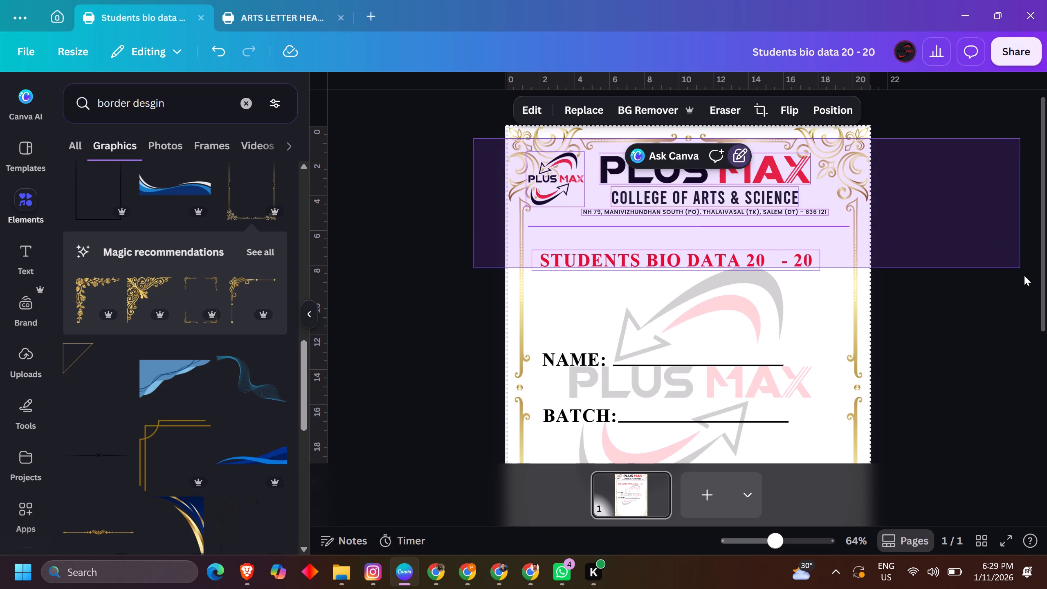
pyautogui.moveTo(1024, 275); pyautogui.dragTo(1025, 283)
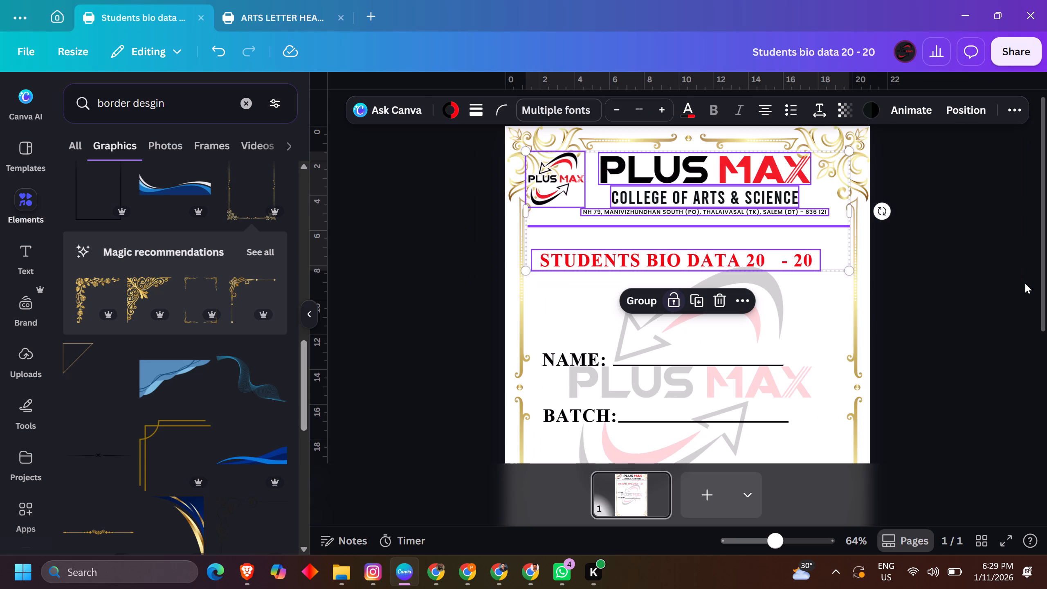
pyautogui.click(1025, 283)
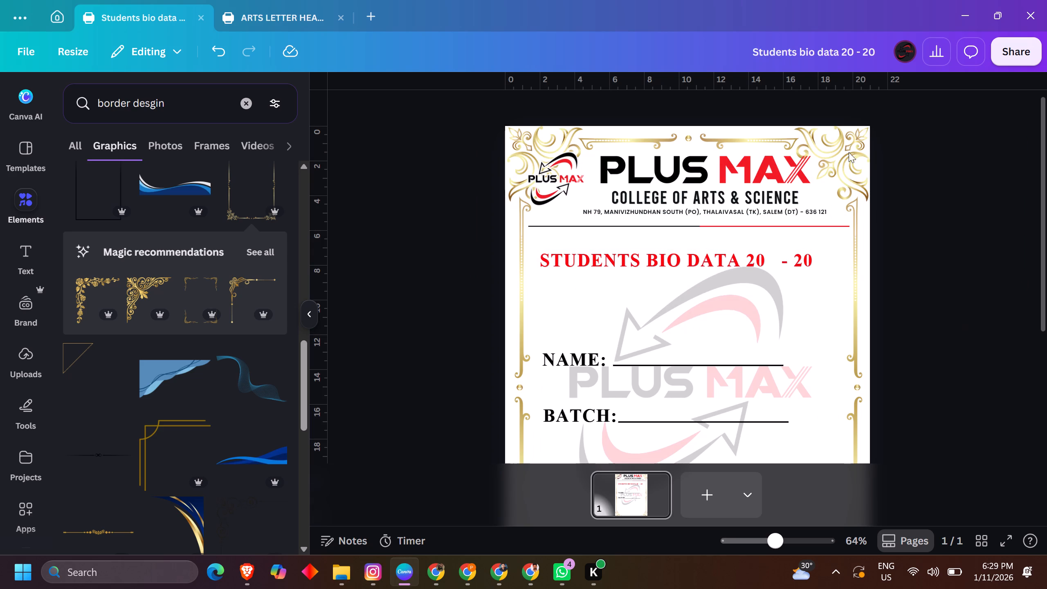
# Unlock the ornate gold scrollwork frame and delete it from the bio data page.
pyautogui.click(850, 138)
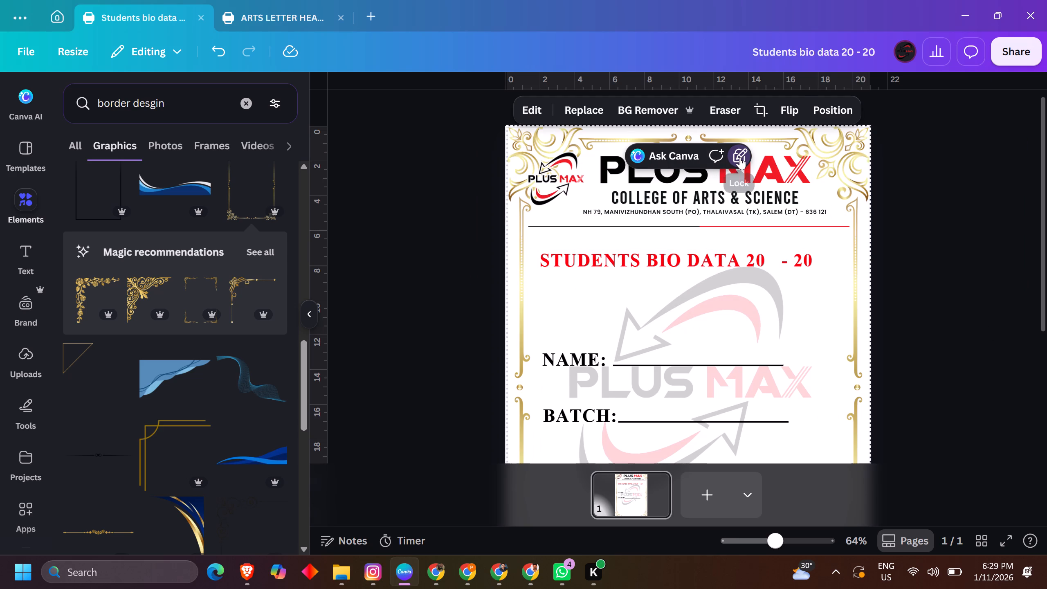
pyautogui.click(740, 157)
pyautogui.click(740, 157)
pyautogui.click(750, 157)
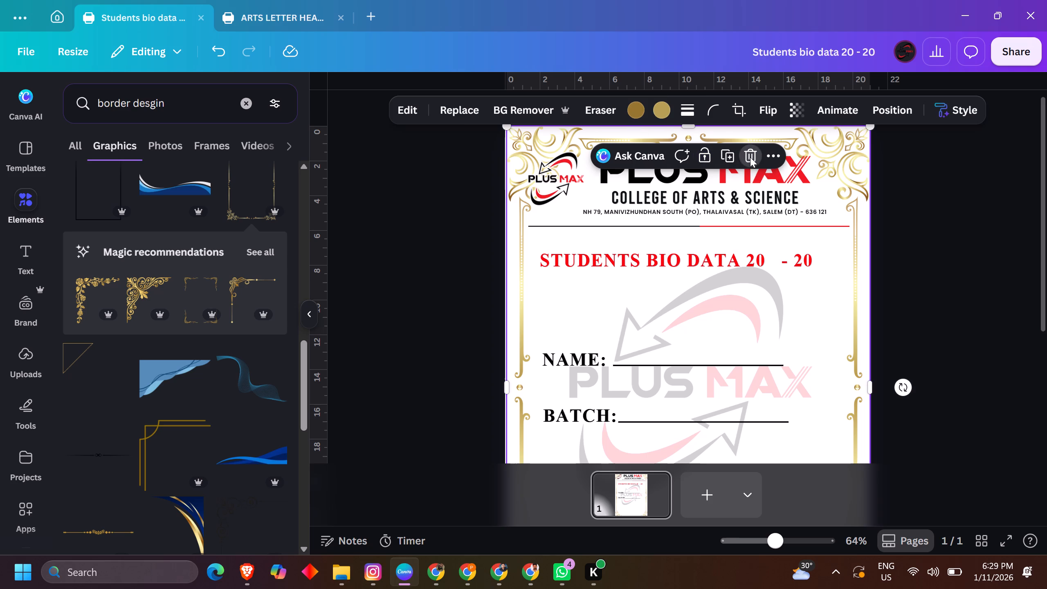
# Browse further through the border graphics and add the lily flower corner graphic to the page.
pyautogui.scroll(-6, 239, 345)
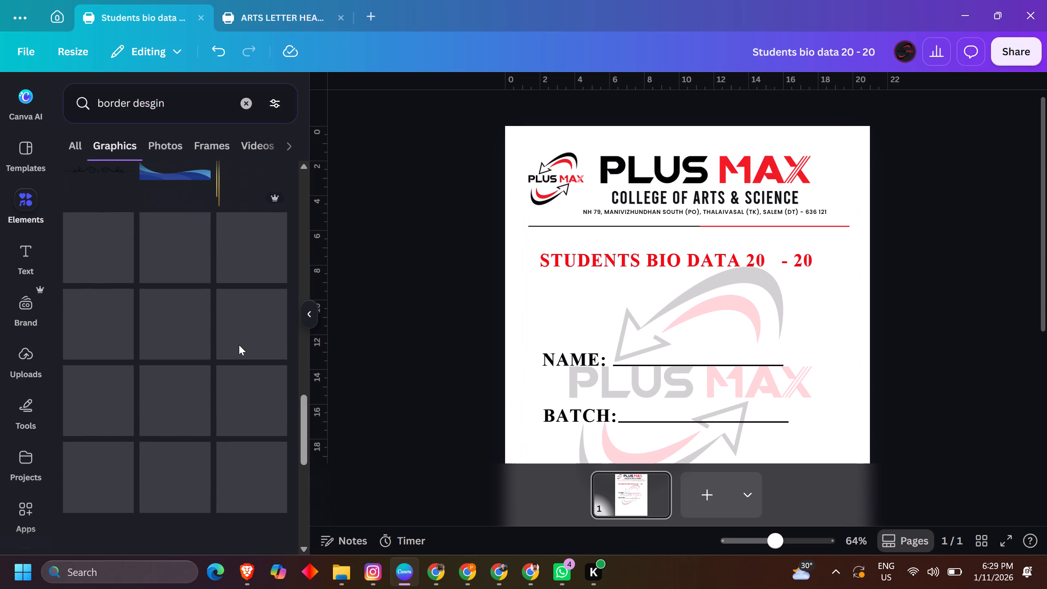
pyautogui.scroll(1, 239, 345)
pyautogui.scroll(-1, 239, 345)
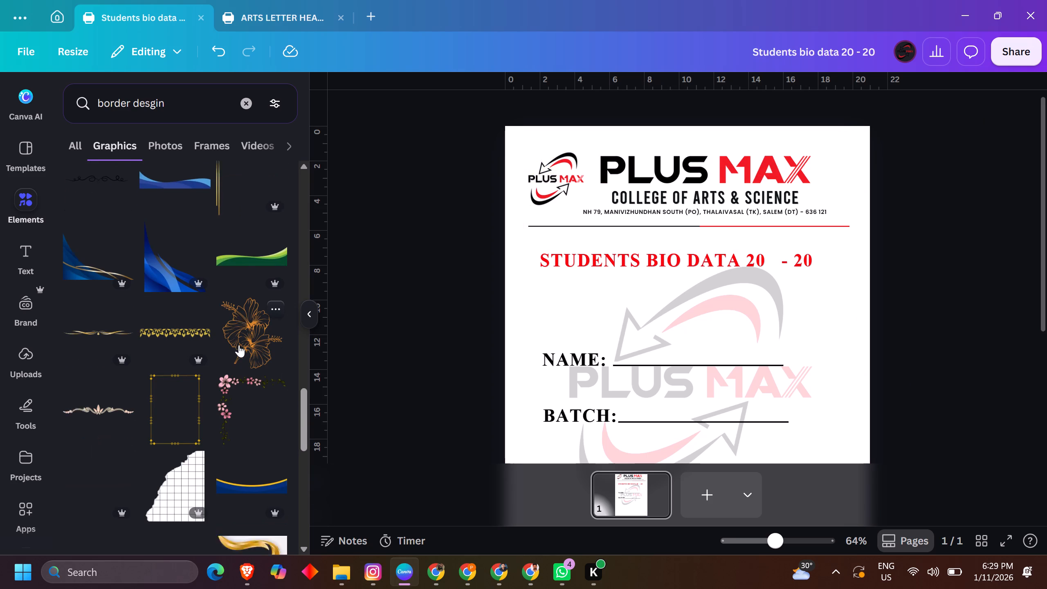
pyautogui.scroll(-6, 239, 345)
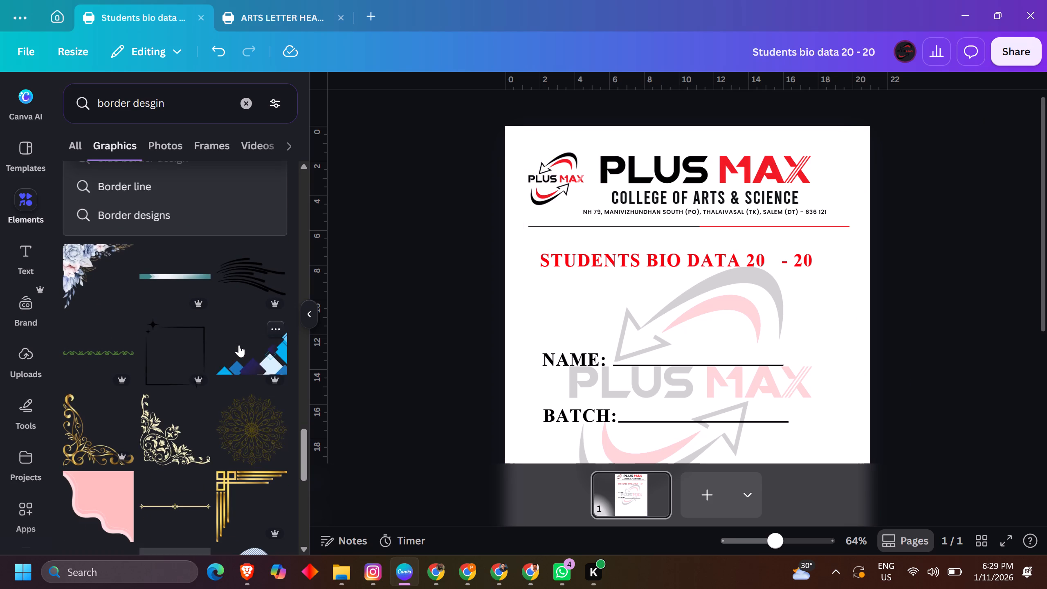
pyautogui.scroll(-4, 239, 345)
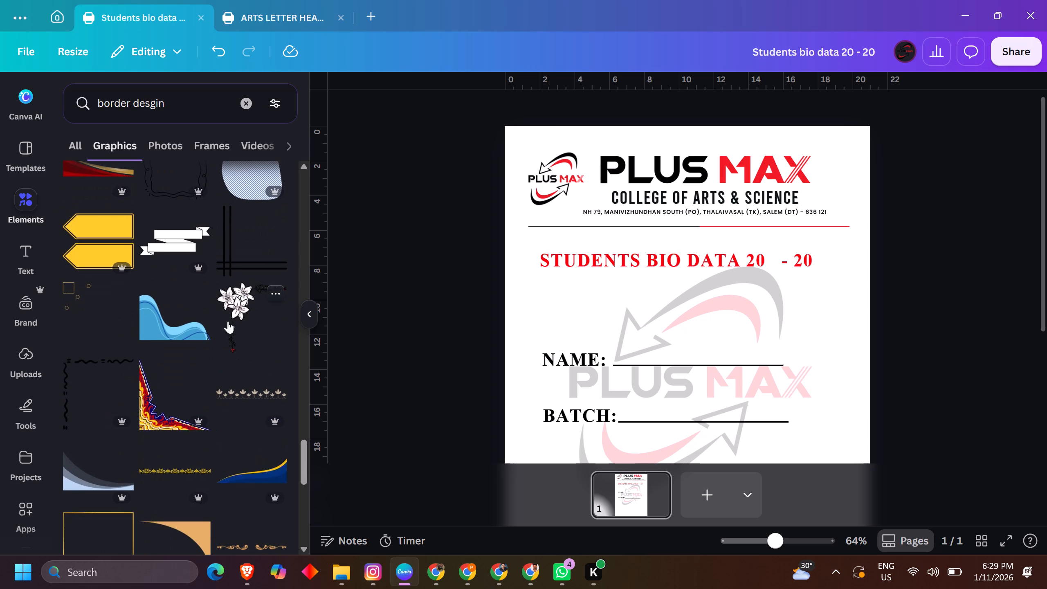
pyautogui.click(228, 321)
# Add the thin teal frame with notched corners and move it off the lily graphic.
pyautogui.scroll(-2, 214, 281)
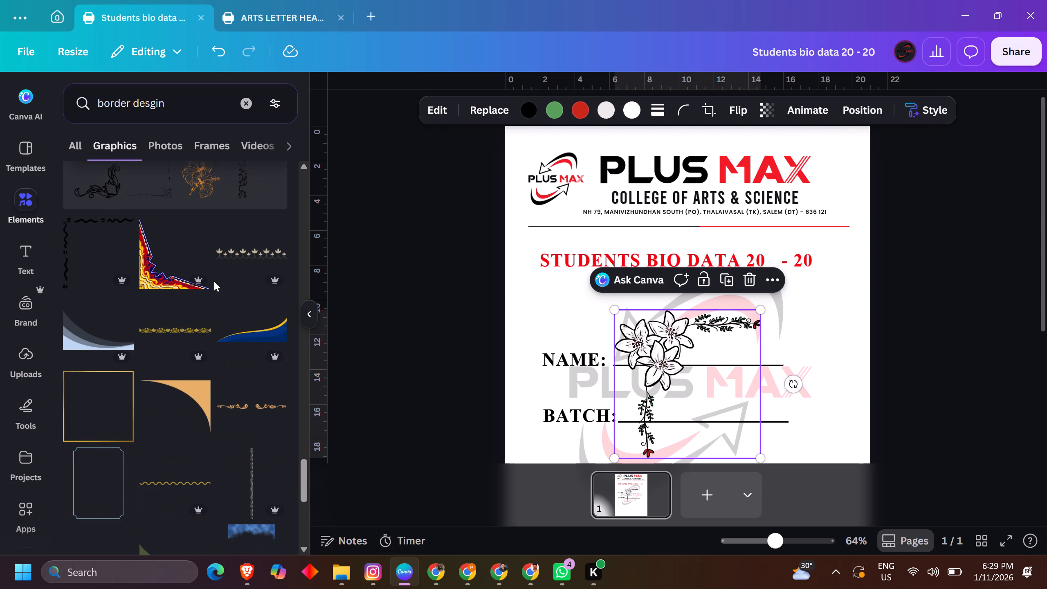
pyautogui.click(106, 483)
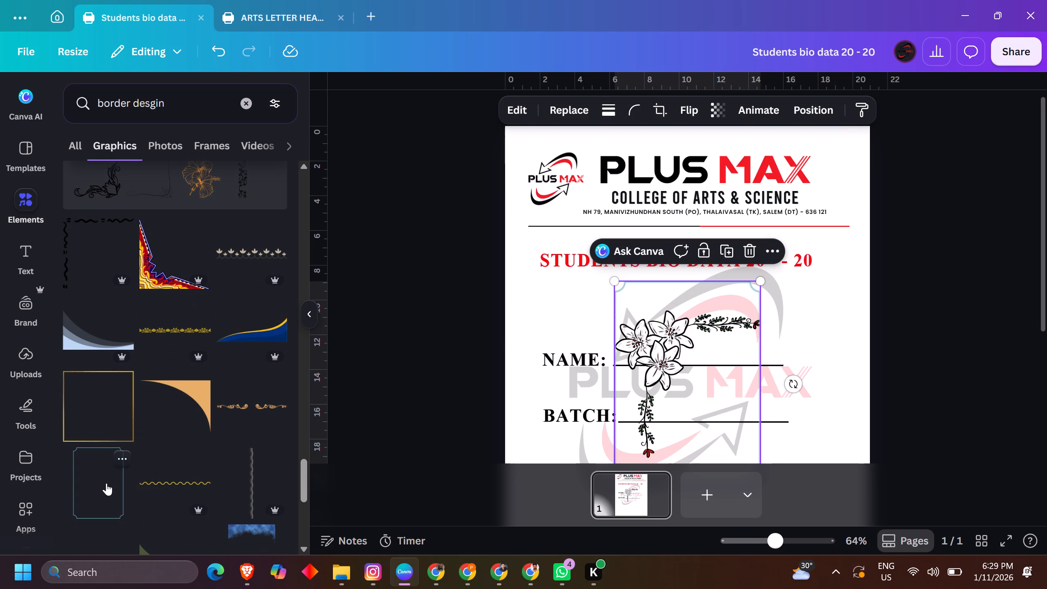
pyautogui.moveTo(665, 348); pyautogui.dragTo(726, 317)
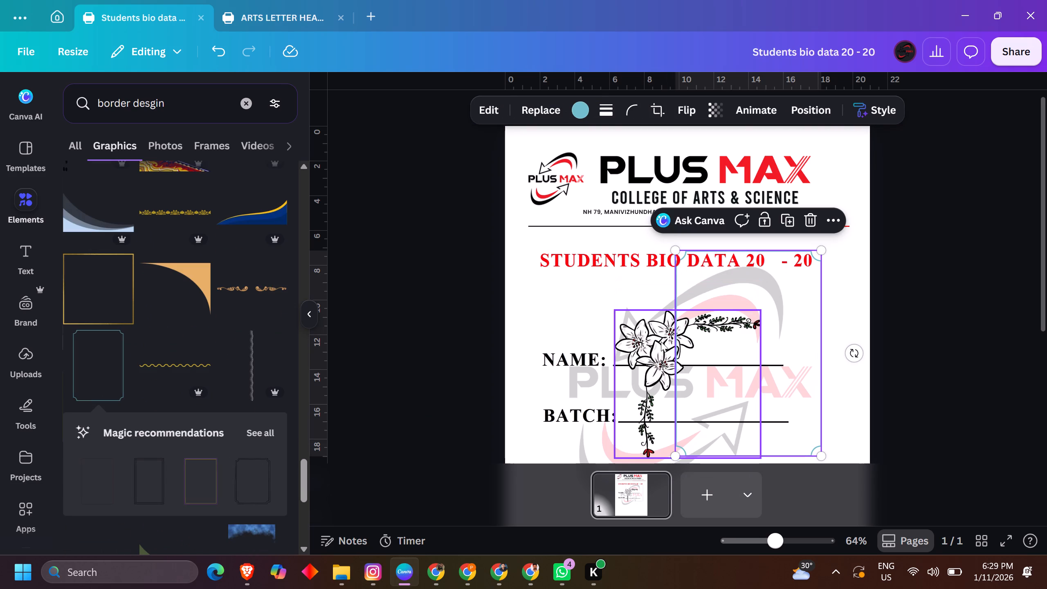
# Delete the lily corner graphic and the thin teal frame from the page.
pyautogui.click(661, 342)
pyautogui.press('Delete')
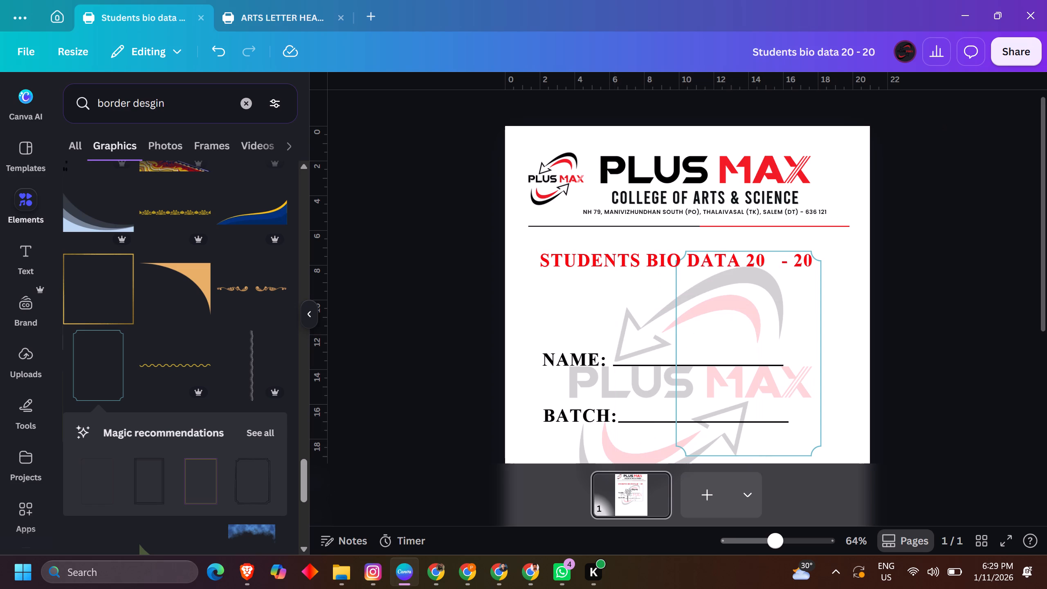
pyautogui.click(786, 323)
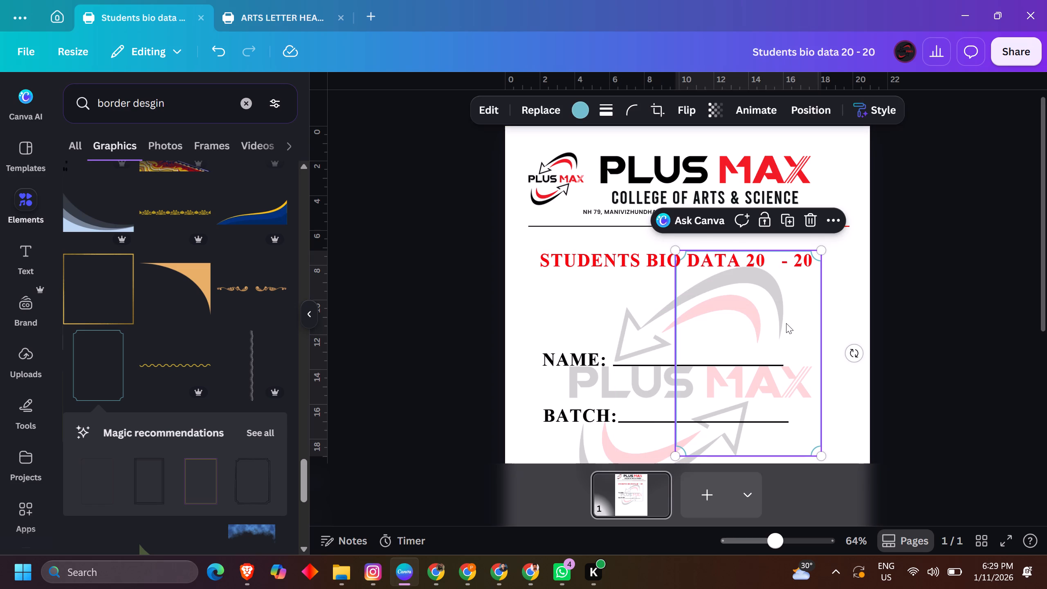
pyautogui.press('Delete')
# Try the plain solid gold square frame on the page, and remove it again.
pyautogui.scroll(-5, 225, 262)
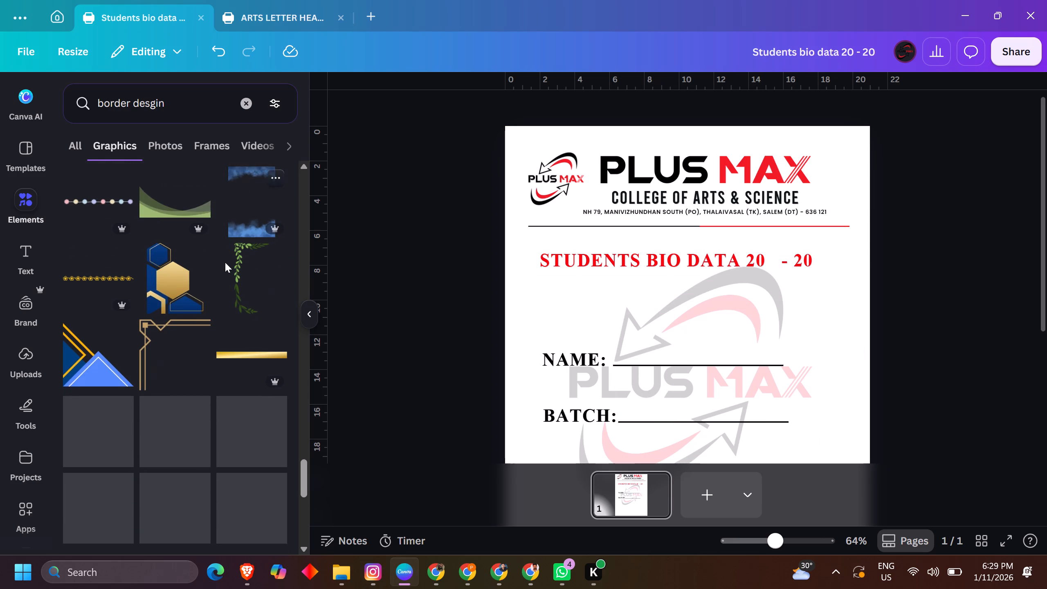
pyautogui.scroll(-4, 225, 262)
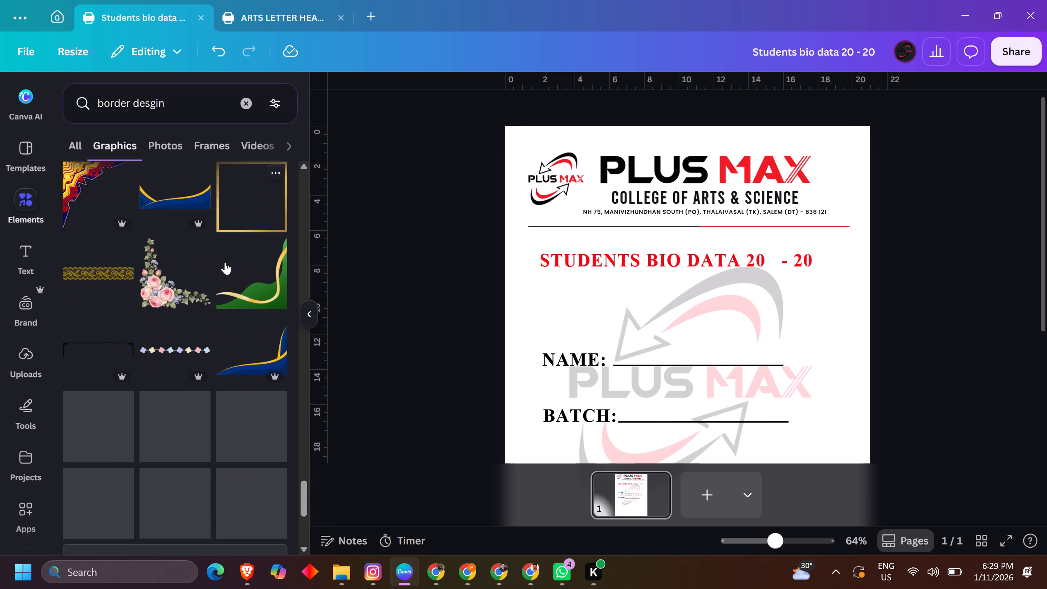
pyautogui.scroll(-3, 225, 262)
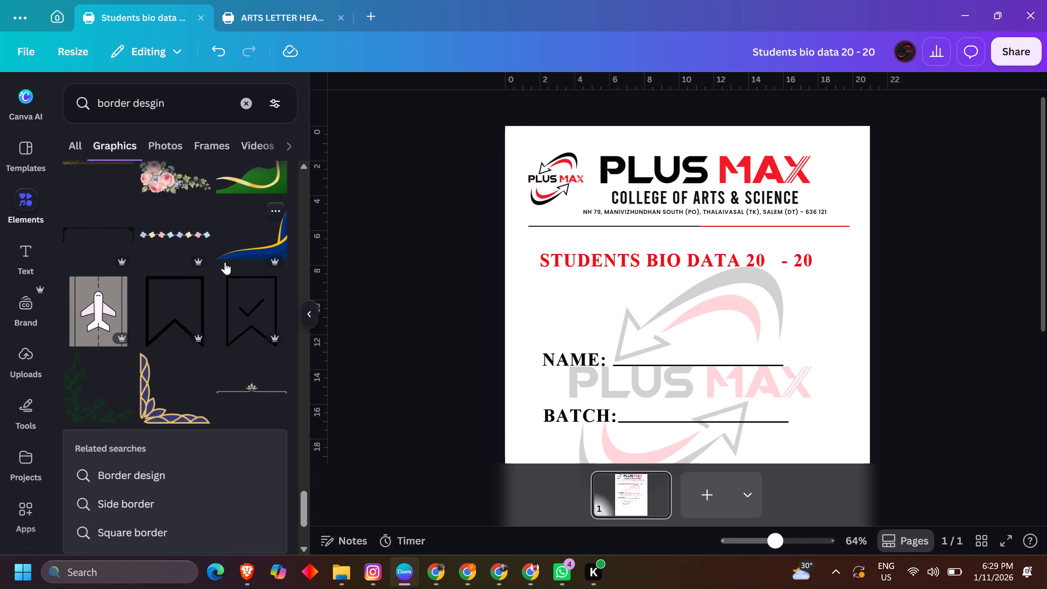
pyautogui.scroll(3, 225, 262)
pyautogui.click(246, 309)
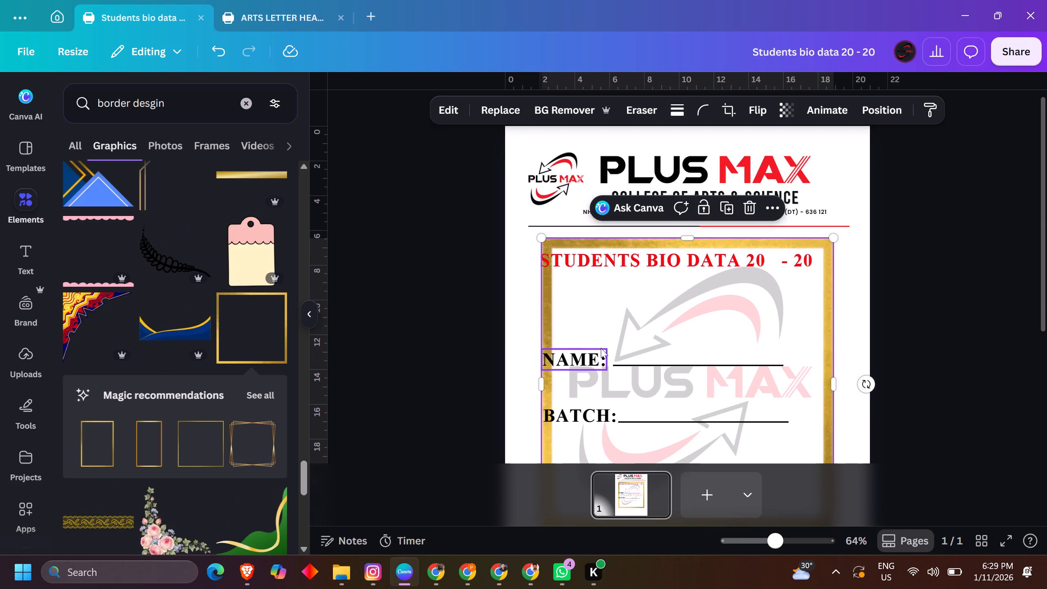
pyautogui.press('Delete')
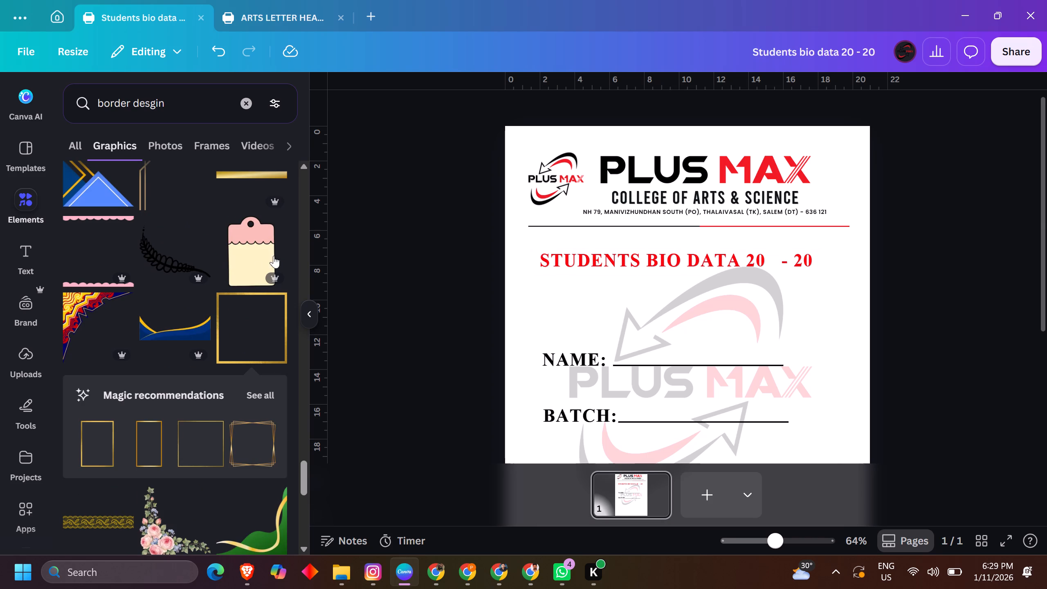
# Look through more border graphics, and refine the graphics search to "border desgin a4'".
pyautogui.scroll(-6, 186, 351)
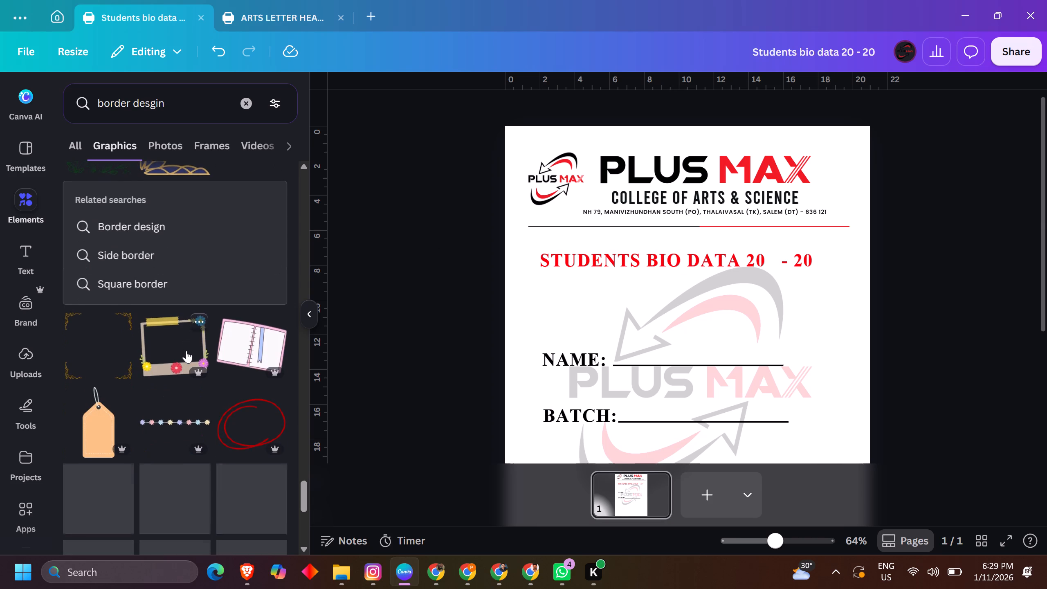
pyautogui.scroll(-2, 186, 351)
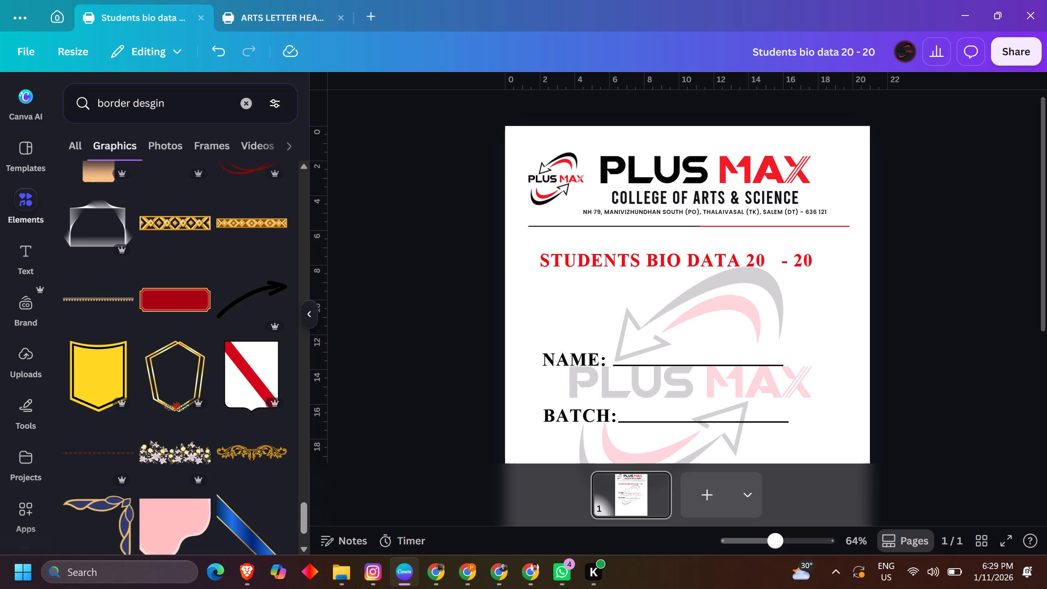
pyautogui.click(182, 100)
pyautogui.press('space')
pyautogui.write("a4'")
pyautogui.press('Return')
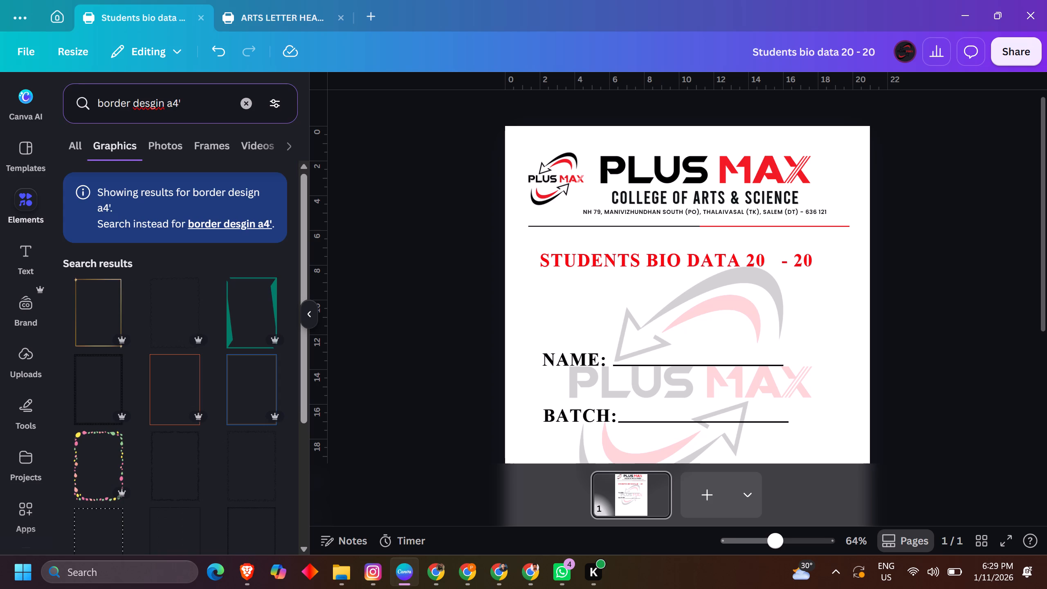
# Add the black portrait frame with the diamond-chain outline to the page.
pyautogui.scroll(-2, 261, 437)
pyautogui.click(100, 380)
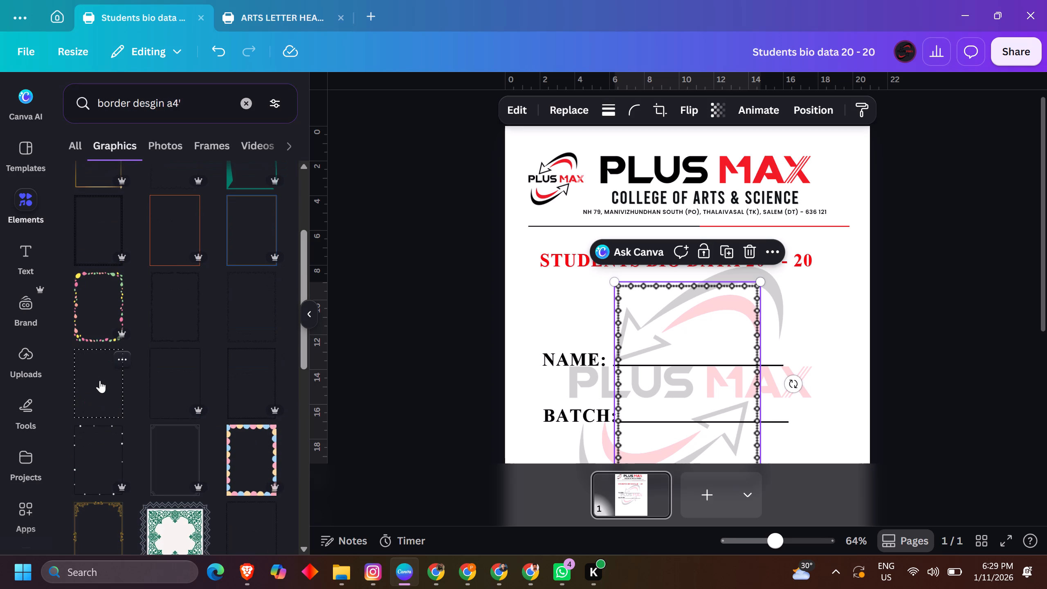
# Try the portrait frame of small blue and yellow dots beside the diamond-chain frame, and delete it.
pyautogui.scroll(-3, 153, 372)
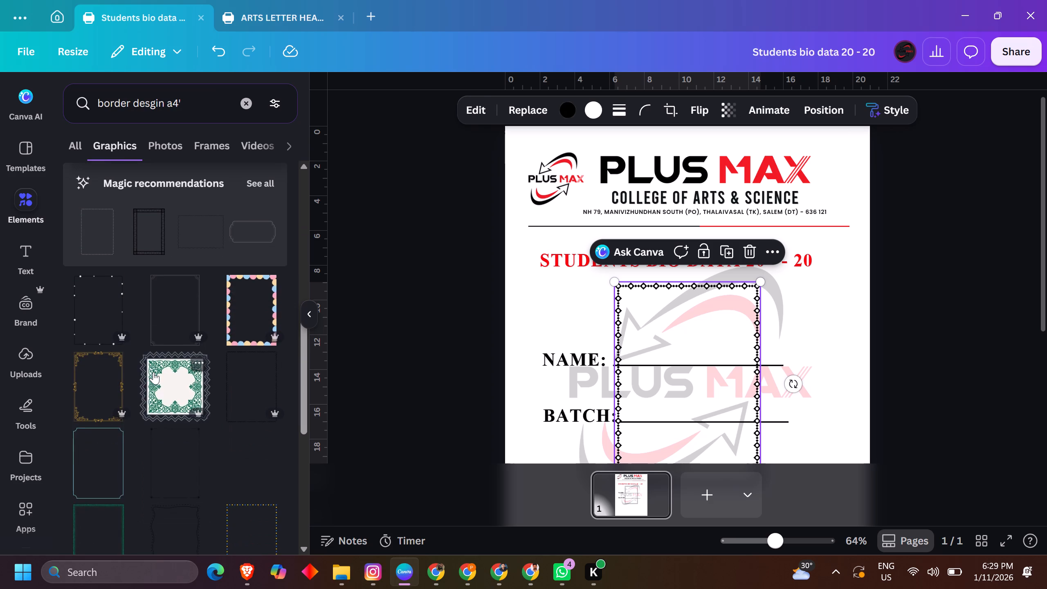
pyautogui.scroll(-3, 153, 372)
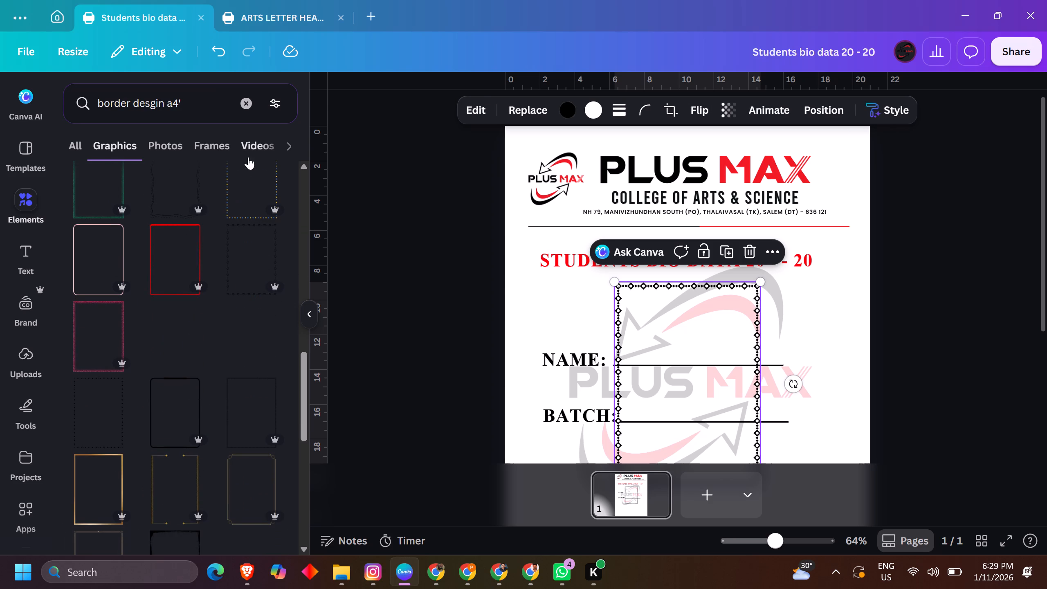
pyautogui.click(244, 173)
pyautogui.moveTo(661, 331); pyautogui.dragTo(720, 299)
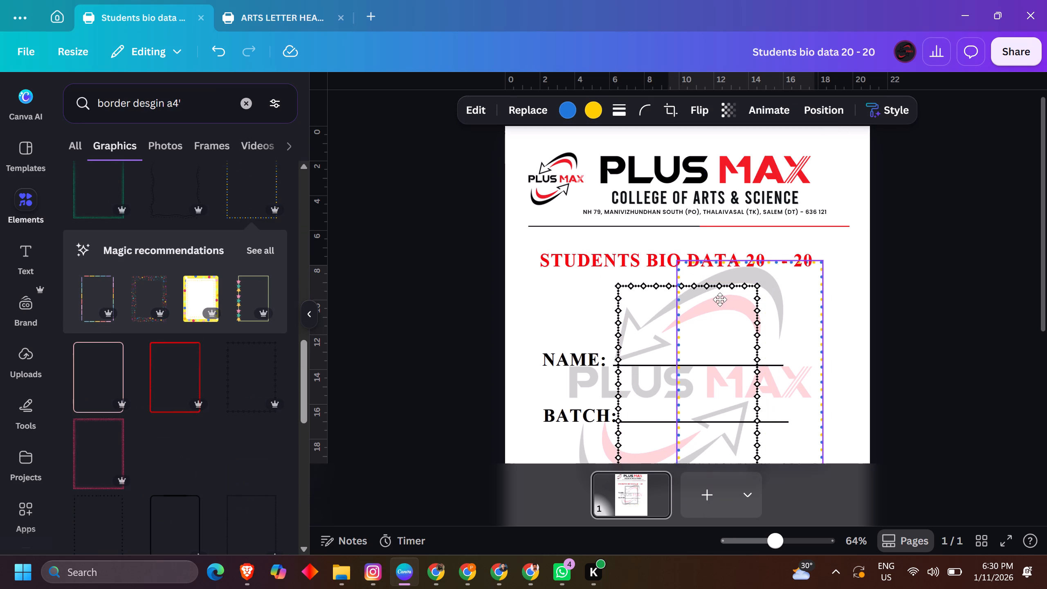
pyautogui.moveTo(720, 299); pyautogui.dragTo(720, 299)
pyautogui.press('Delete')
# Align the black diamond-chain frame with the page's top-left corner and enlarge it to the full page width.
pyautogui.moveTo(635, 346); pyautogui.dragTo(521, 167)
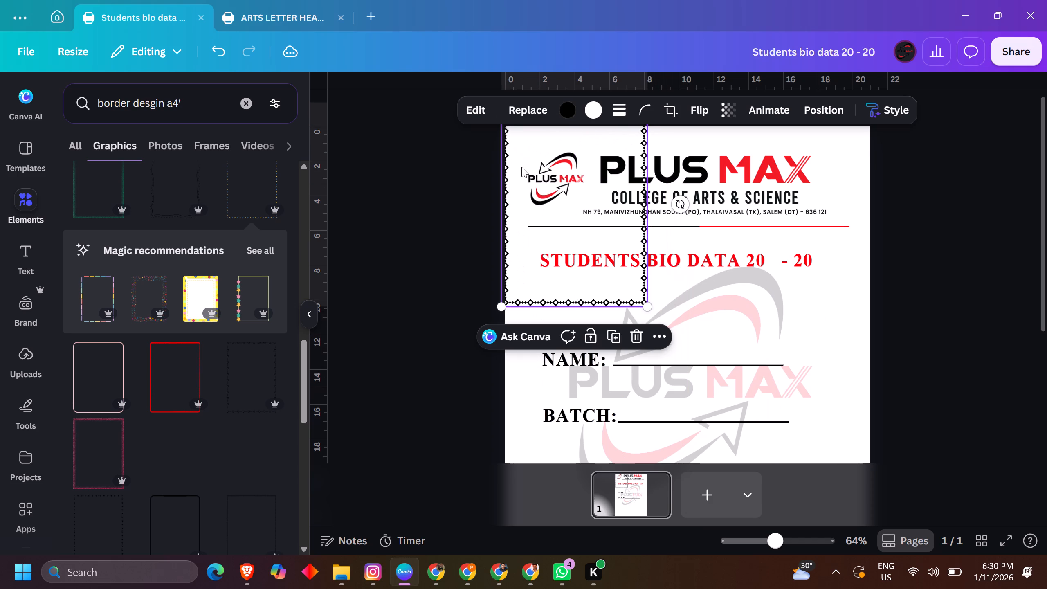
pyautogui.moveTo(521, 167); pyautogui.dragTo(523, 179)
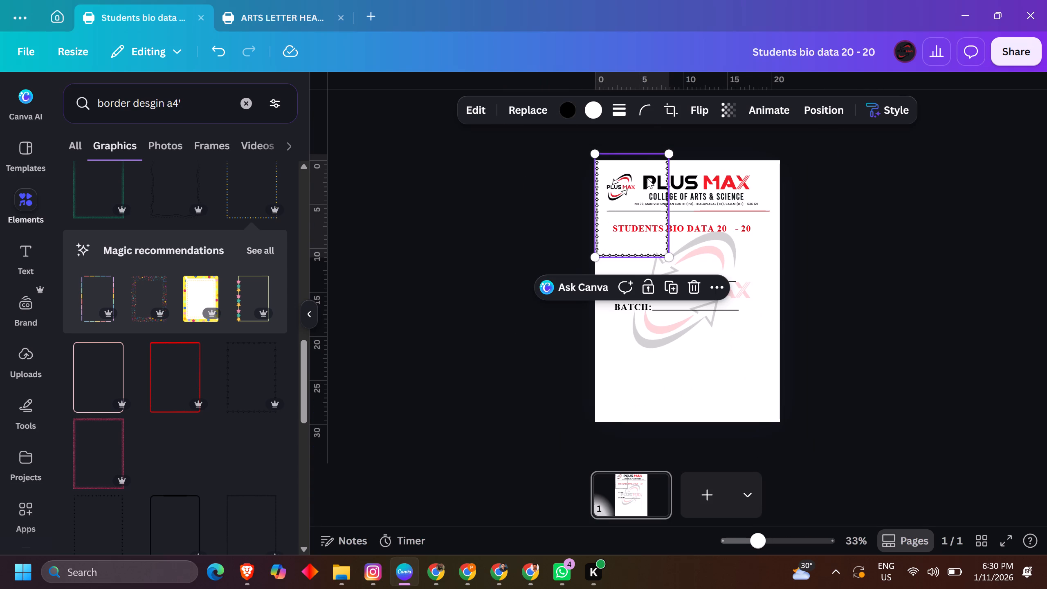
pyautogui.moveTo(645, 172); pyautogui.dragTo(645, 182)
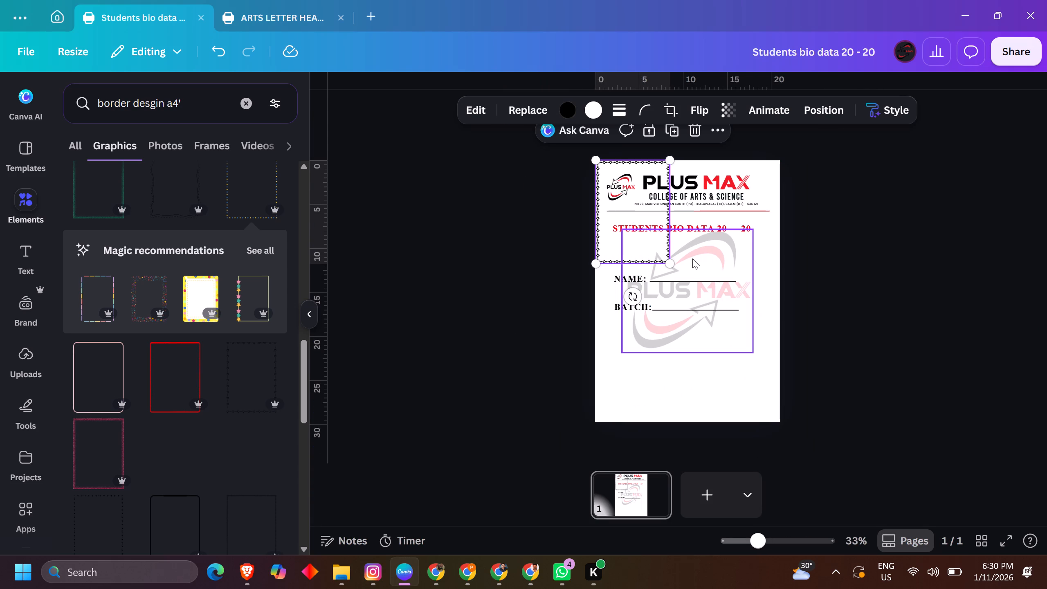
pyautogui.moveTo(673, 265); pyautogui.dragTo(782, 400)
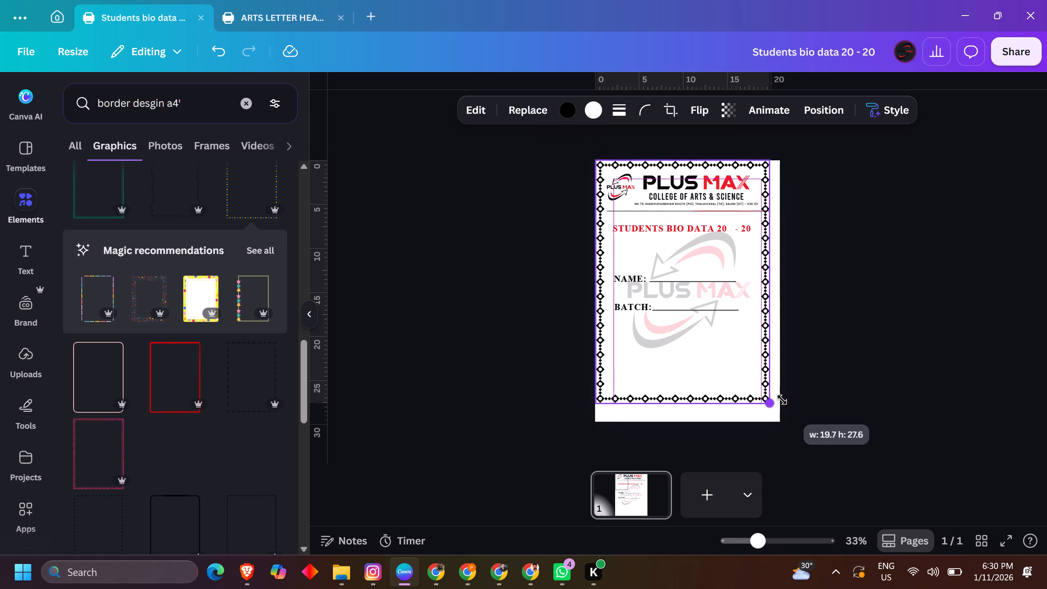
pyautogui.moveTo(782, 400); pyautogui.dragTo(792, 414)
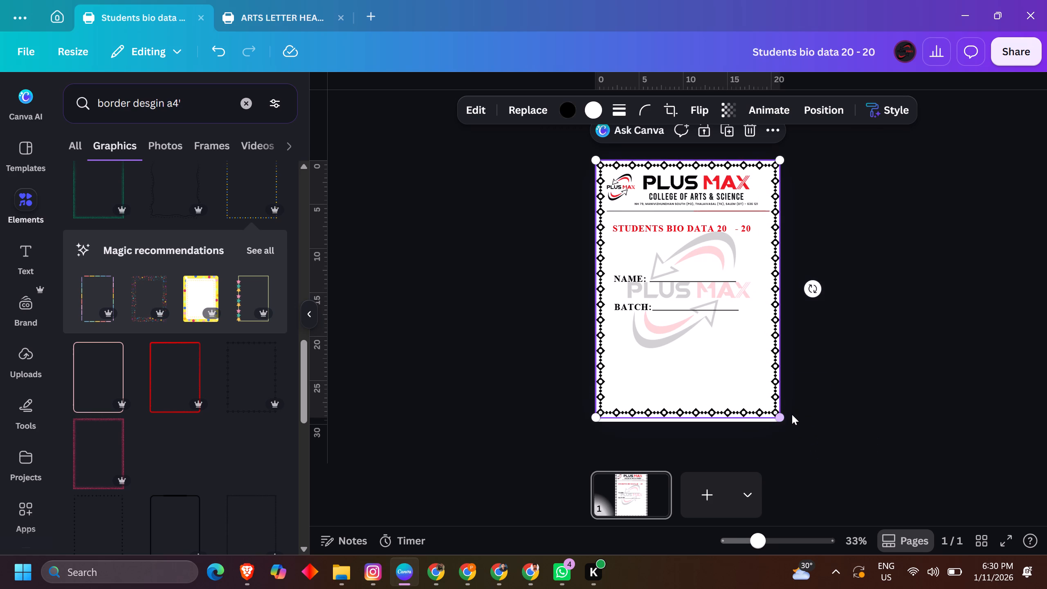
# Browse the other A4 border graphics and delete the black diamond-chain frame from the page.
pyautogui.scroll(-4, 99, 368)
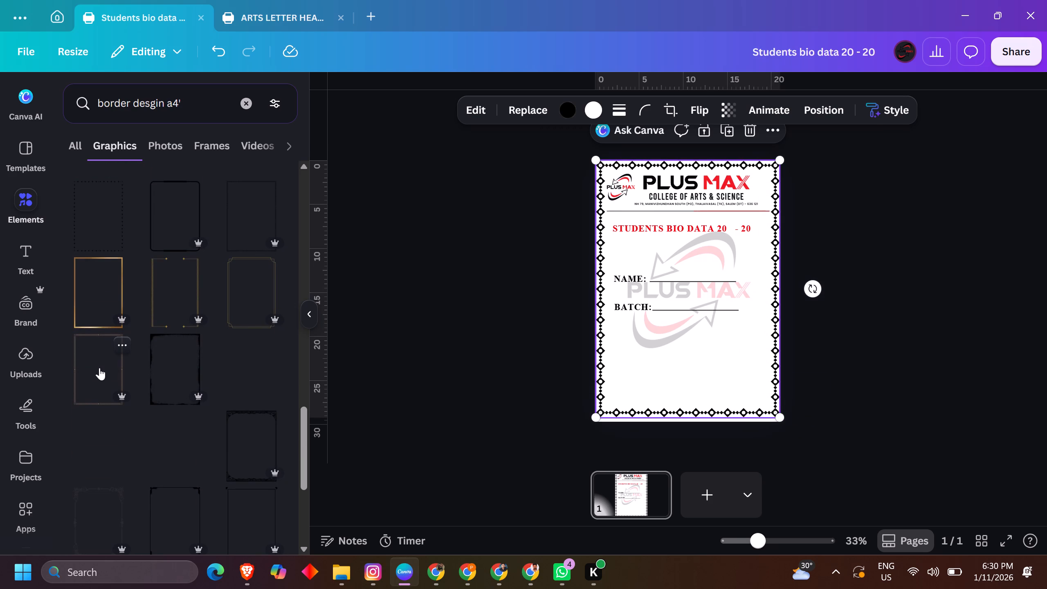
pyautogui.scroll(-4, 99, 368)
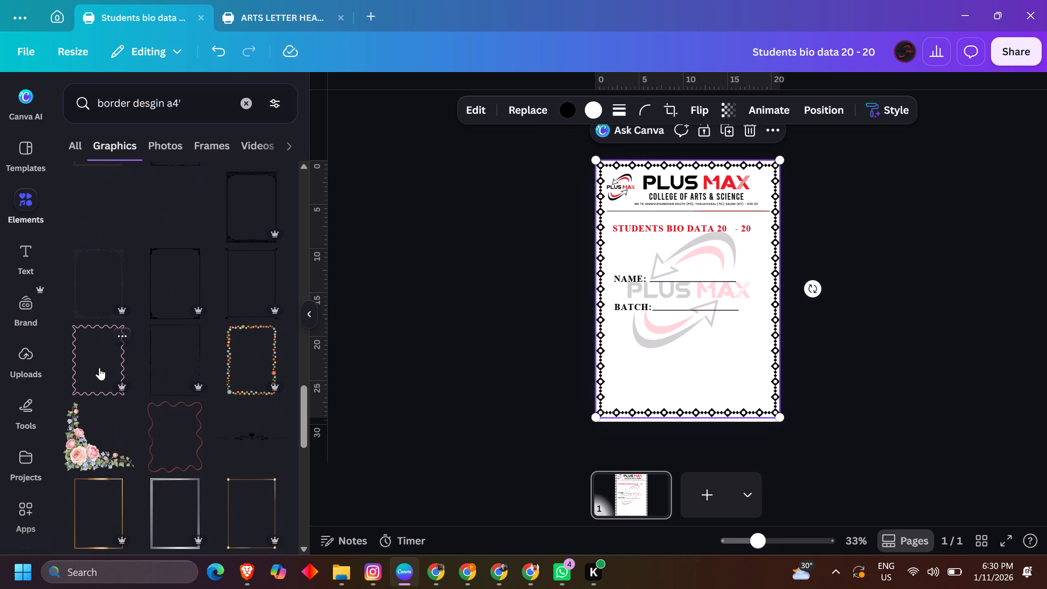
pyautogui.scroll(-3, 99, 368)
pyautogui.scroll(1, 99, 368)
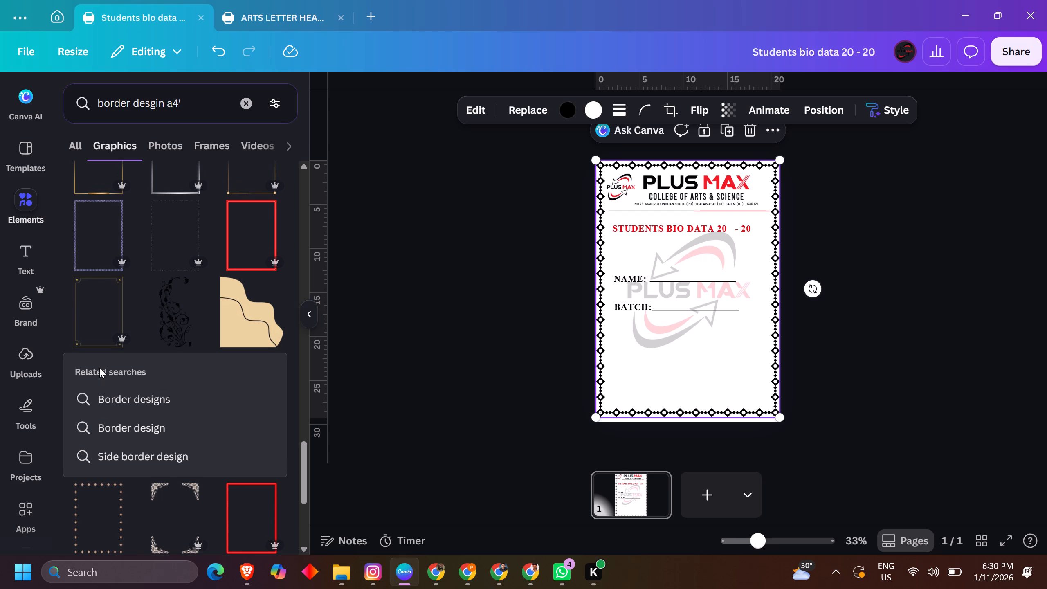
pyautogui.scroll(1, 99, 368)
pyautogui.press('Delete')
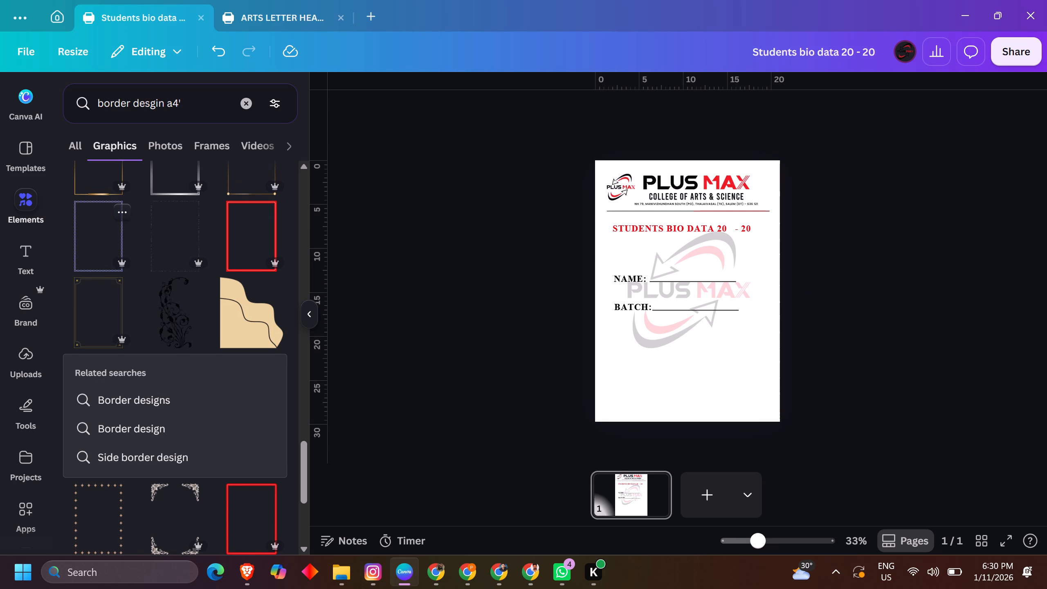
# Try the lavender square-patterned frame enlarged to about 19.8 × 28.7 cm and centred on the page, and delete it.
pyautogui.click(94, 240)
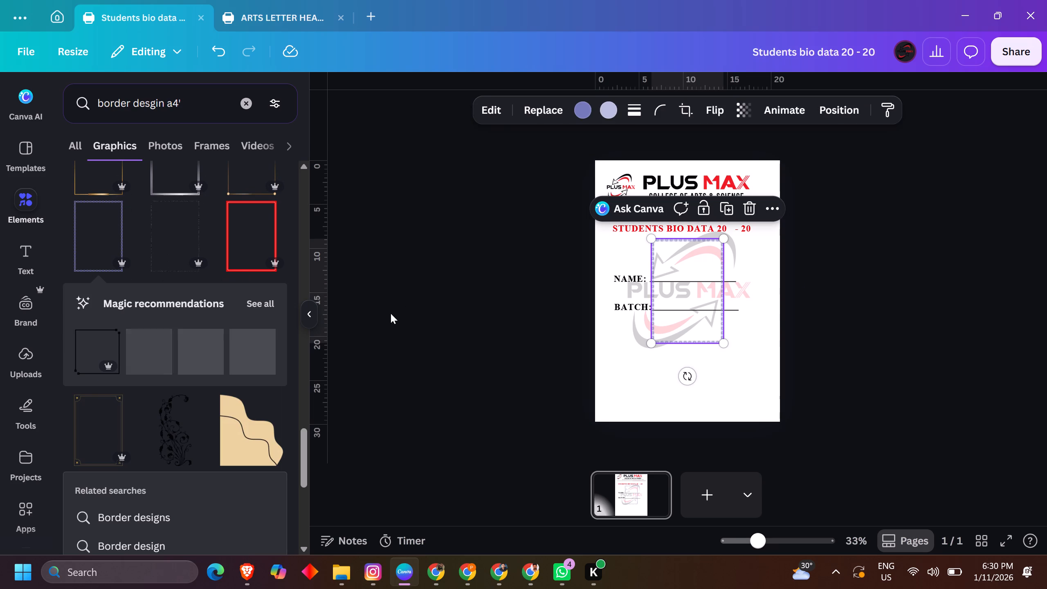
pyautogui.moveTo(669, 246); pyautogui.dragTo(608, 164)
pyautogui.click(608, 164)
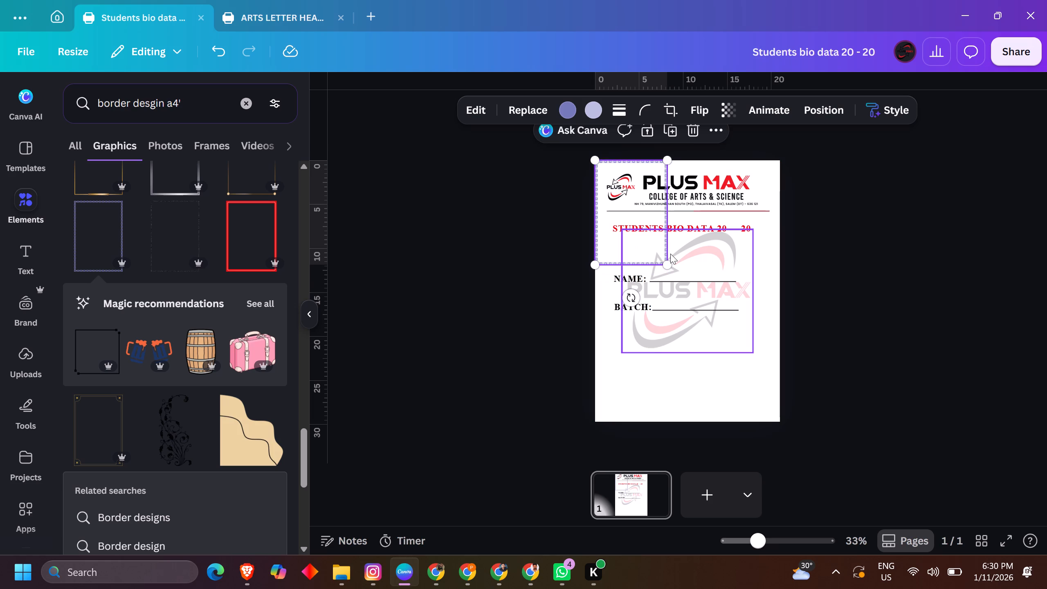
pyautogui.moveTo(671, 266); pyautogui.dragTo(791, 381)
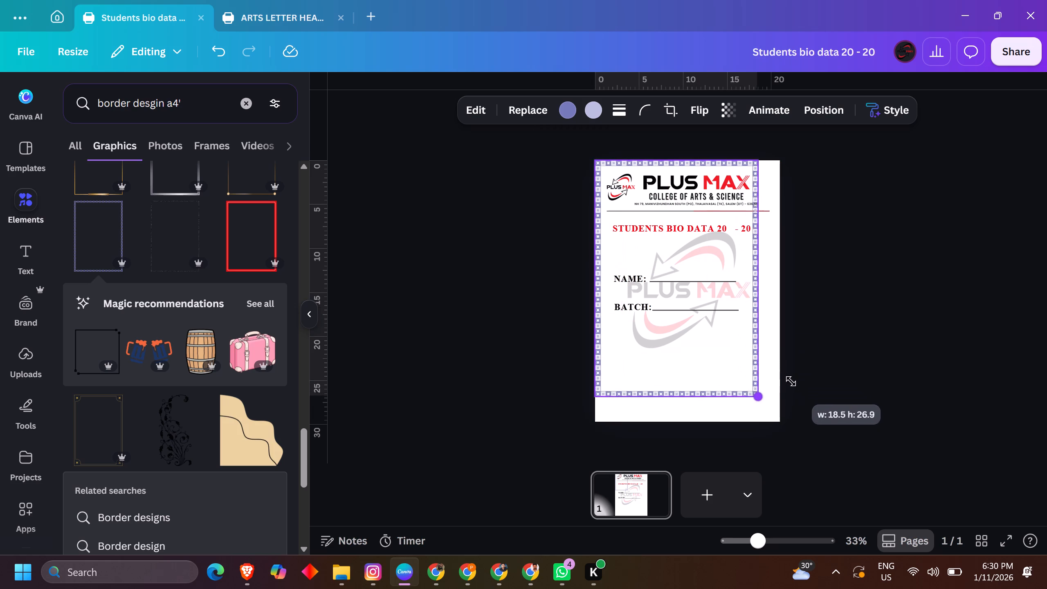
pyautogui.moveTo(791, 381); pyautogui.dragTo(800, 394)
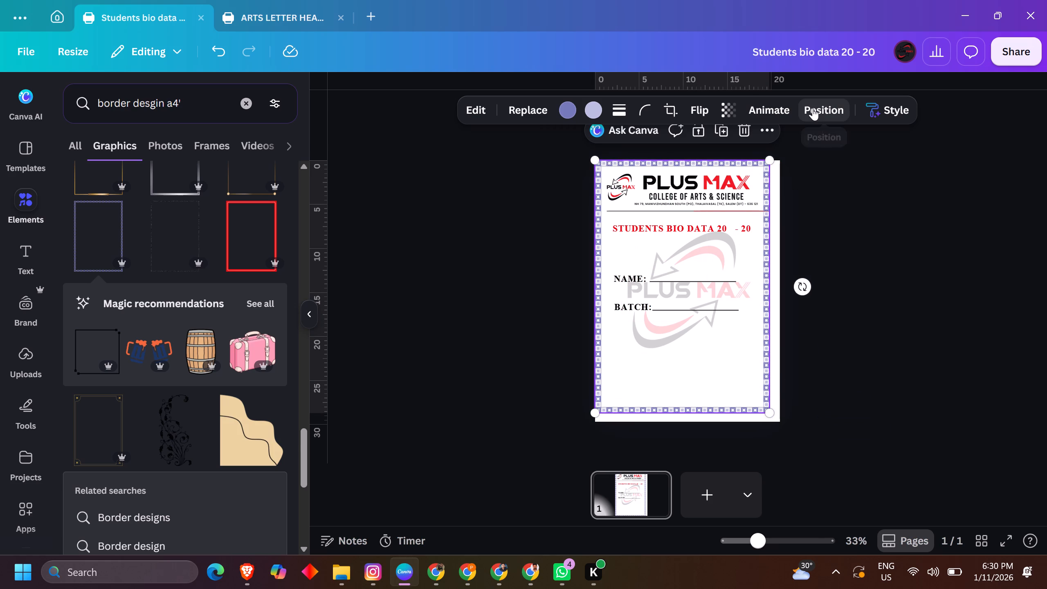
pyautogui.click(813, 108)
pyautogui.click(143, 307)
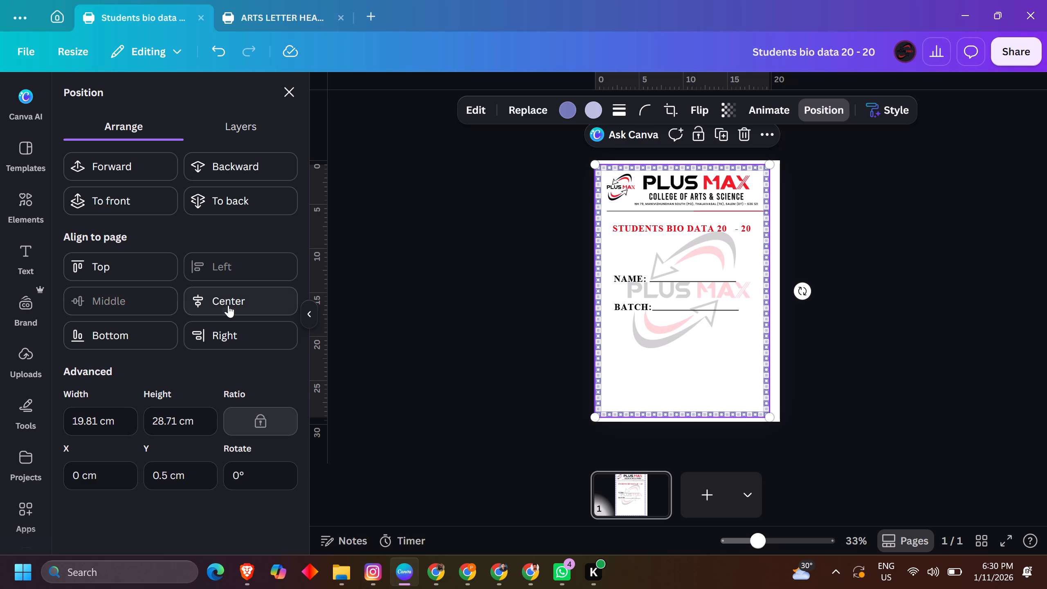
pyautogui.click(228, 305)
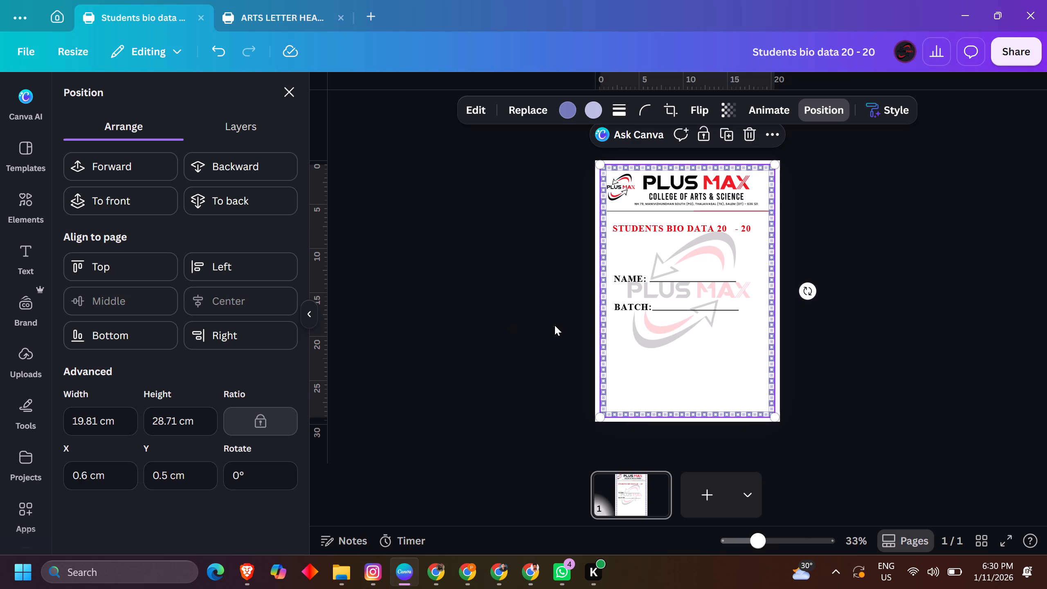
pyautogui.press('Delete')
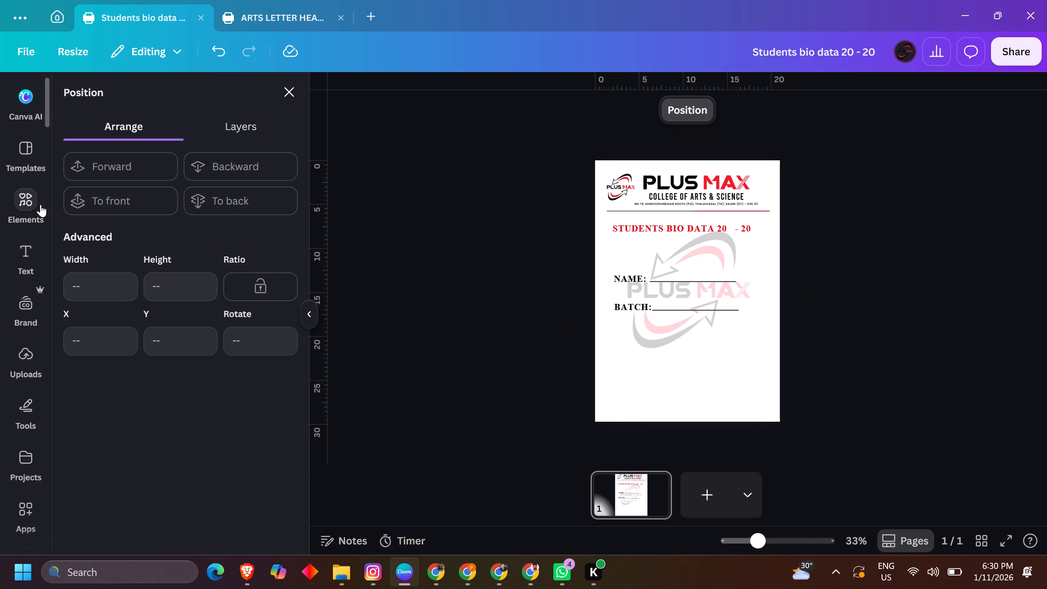
# Find the portrait frame made of small green leaves among the A4 border graphics and add it to the page.
pyautogui.click(40, 205)
pyautogui.scroll(-2, 144, 301)
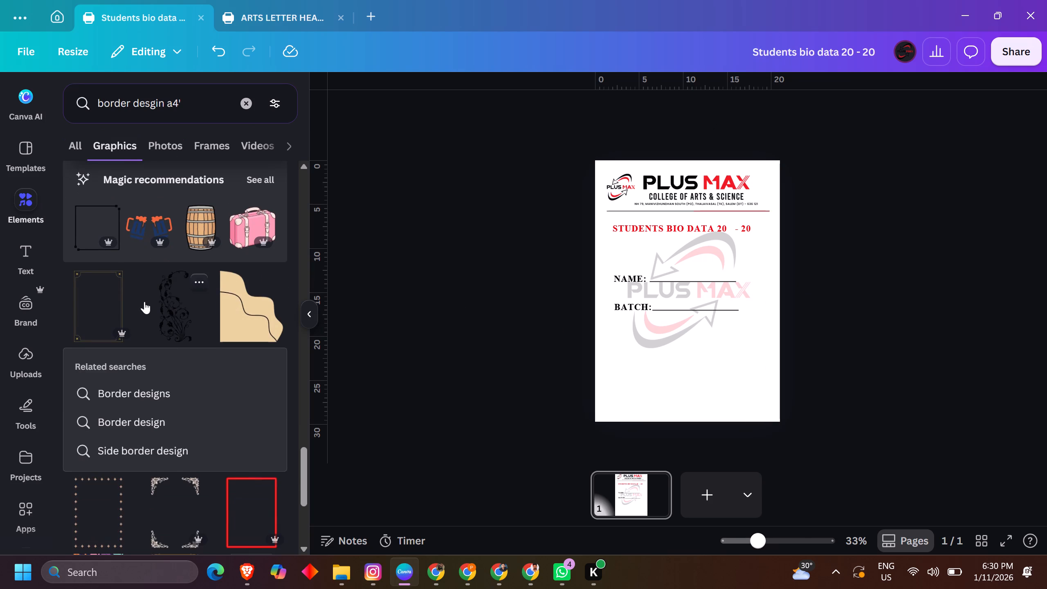
pyautogui.scroll(-2, 144, 301)
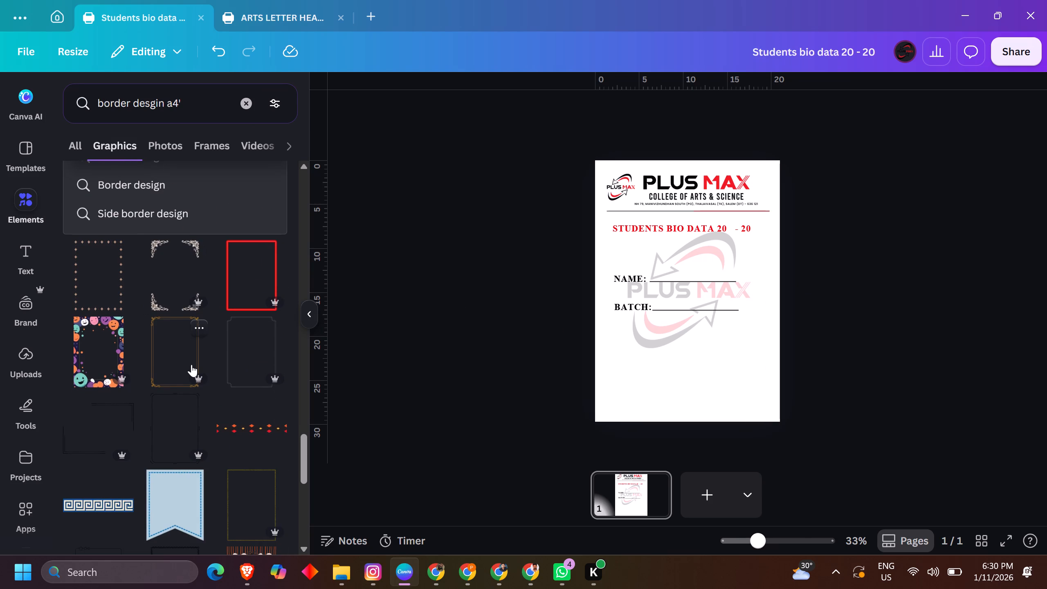
pyautogui.scroll(-4, 191, 364)
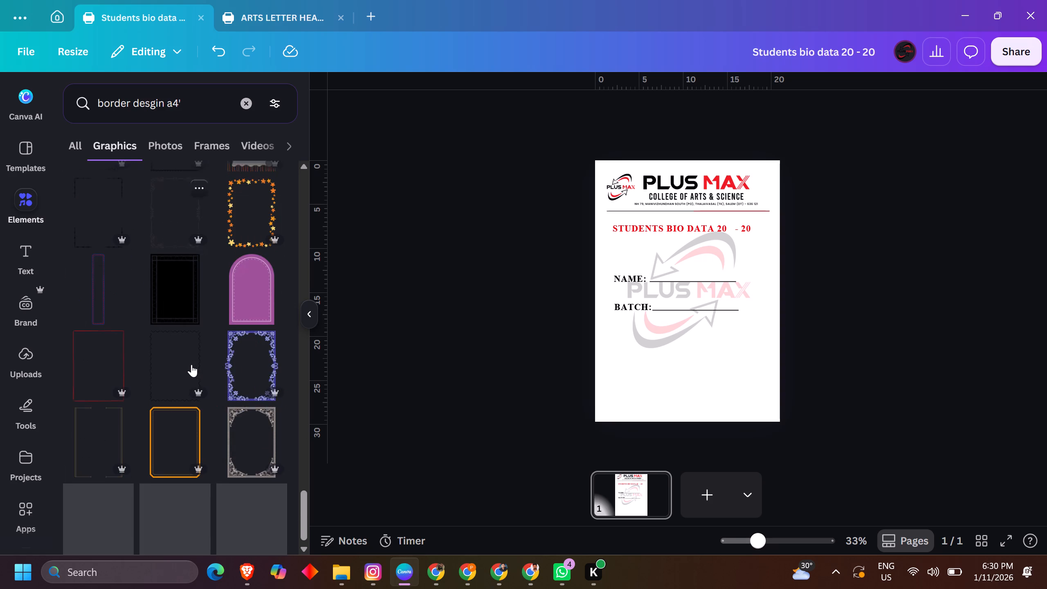
pyautogui.scroll(-2, 191, 364)
pyautogui.click(191, 364)
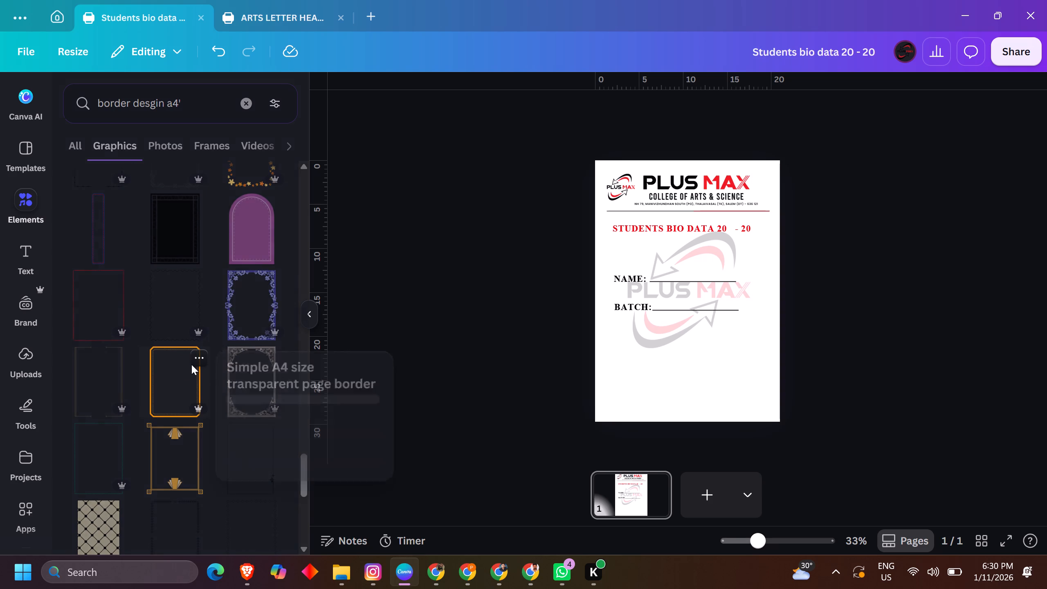
pyautogui.click(170, 371)
pyautogui.scroll(-1, 170, 371)
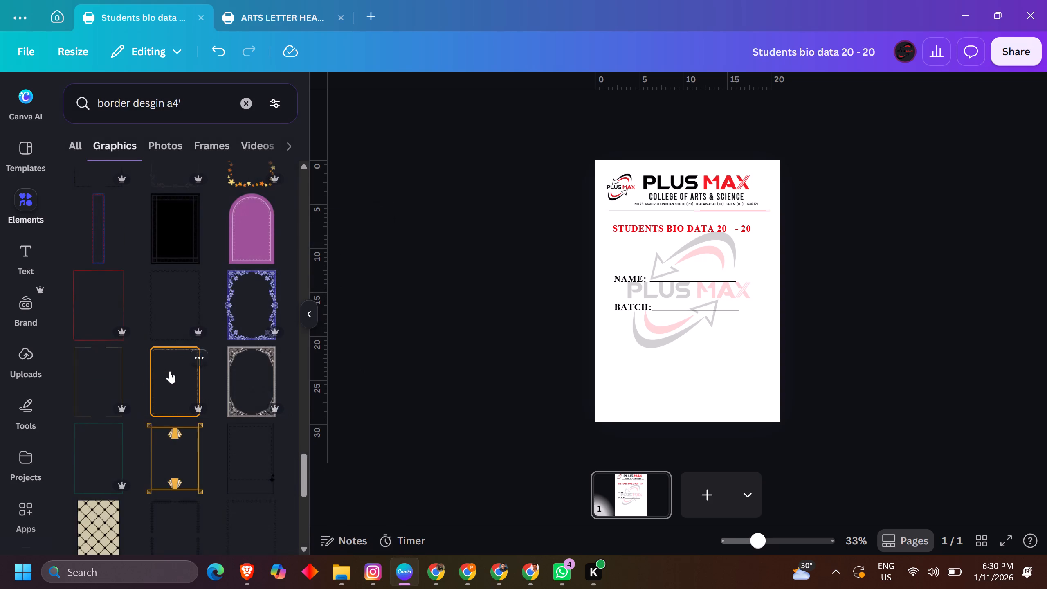
pyautogui.scroll(-3, 170, 371)
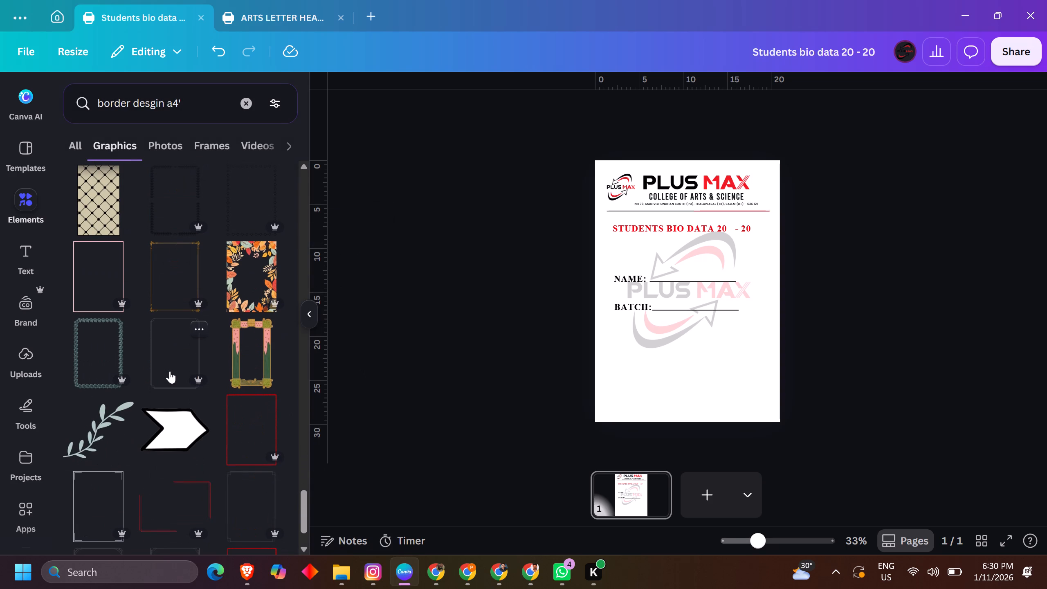
pyautogui.scroll(-1, 170, 371)
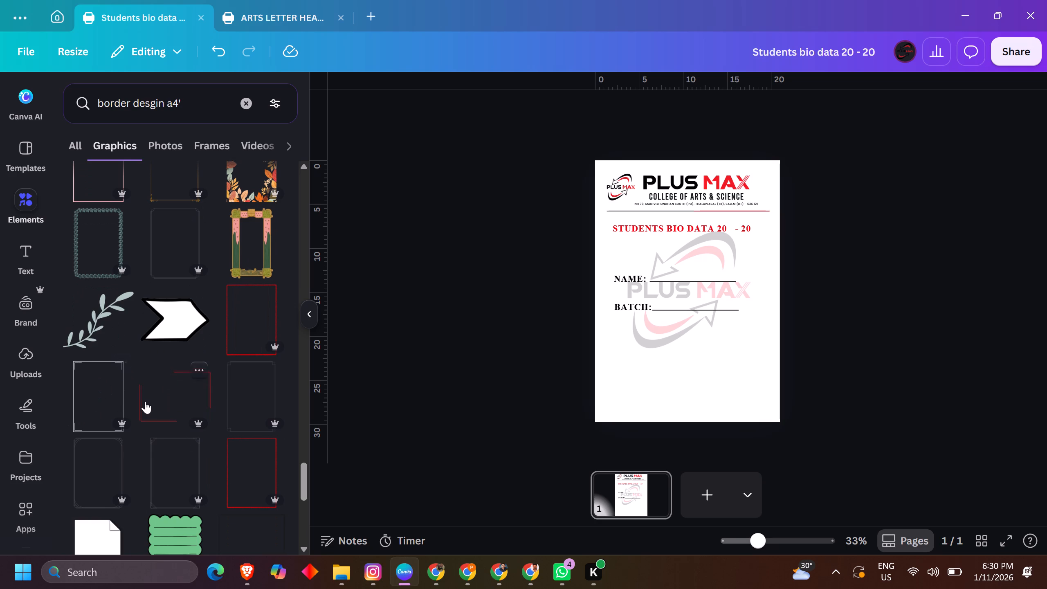
pyautogui.scroll(-1, 146, 401)
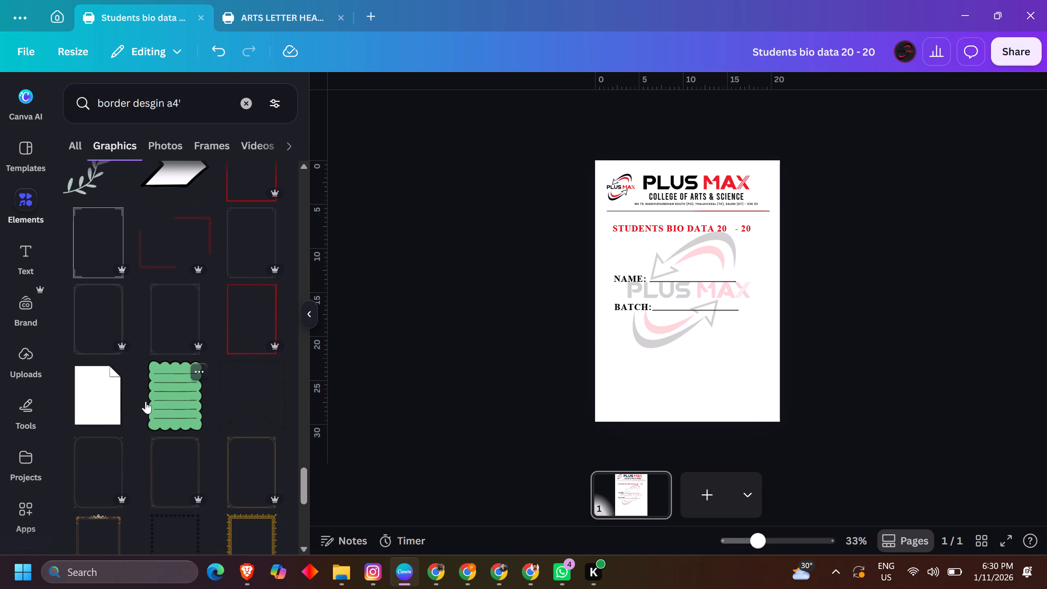
pyautogui.click(138, 253)
pyautogui.click(138, 253)
pyautogui.scroll(-3, 138, 253)
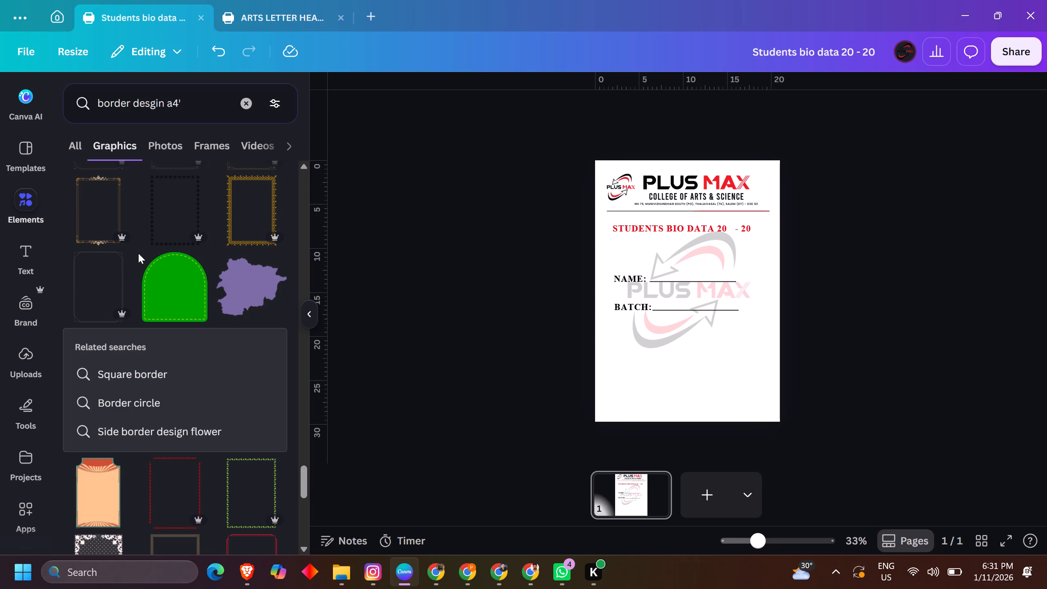
pyautogui.scroll(-4, 138, 253)
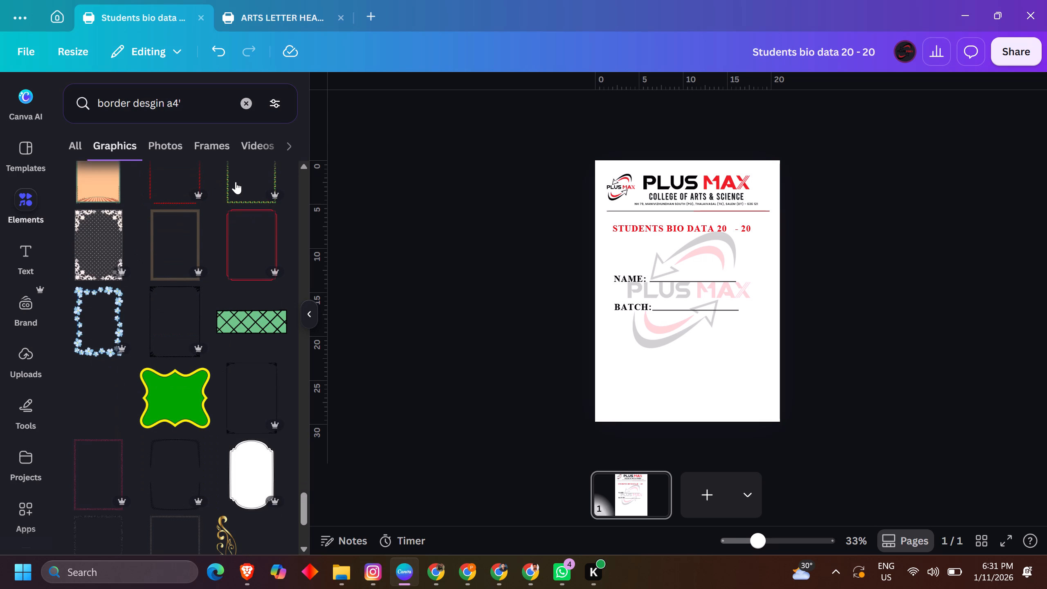
pyautogui.click(236, 182)
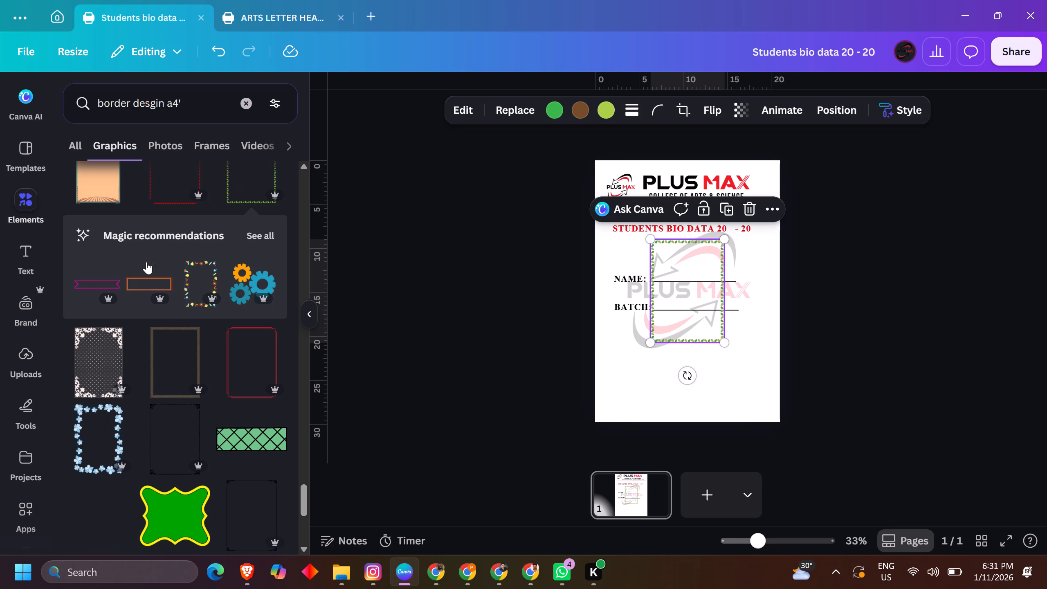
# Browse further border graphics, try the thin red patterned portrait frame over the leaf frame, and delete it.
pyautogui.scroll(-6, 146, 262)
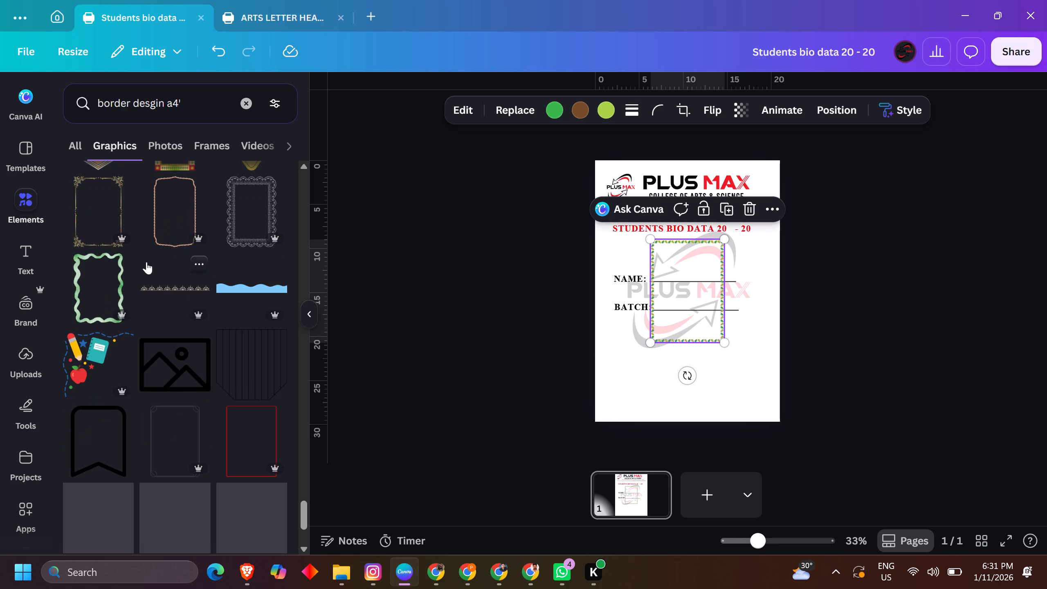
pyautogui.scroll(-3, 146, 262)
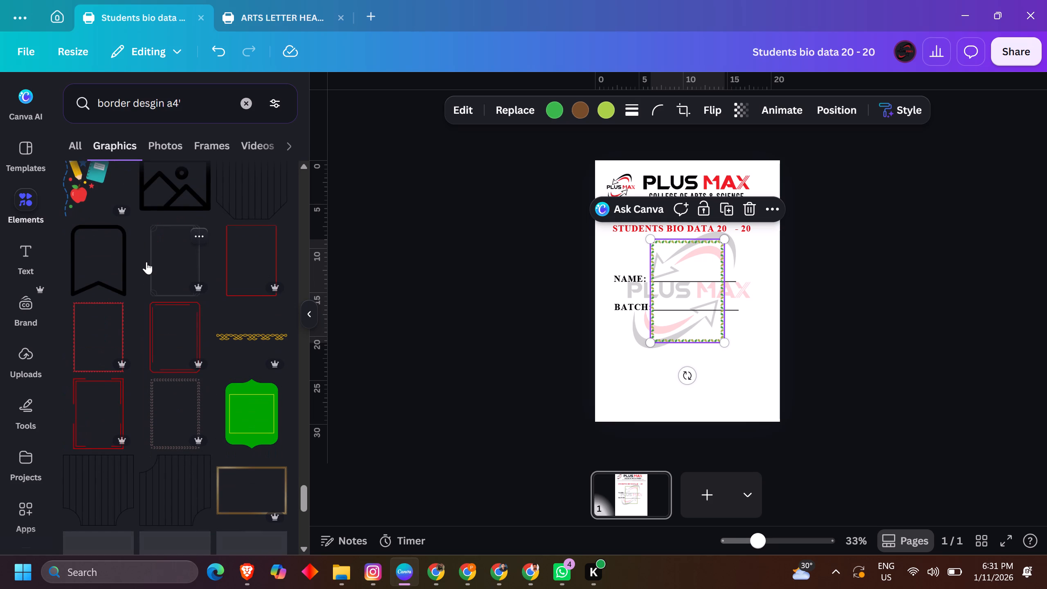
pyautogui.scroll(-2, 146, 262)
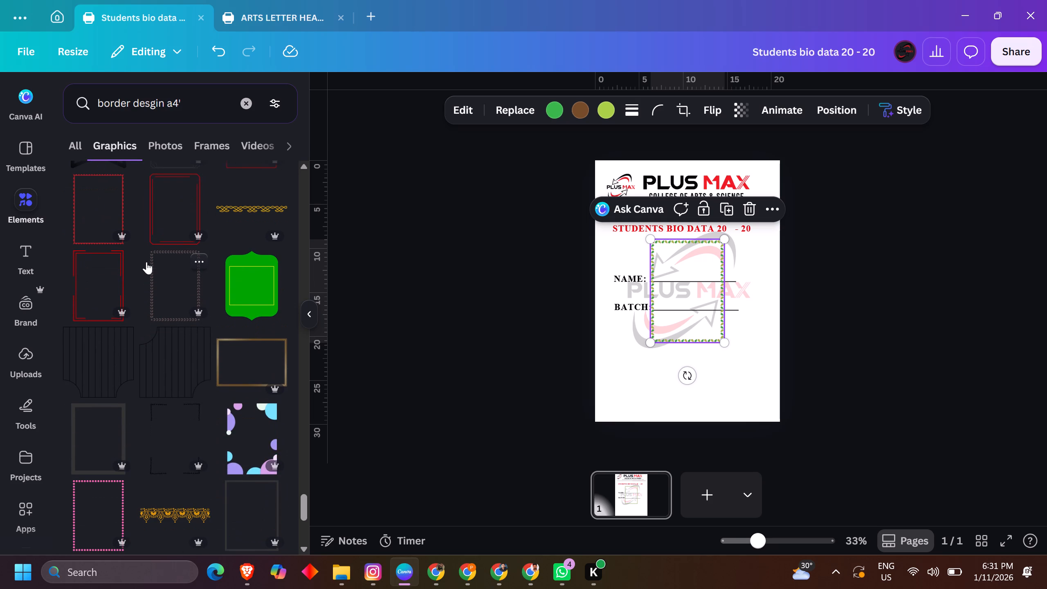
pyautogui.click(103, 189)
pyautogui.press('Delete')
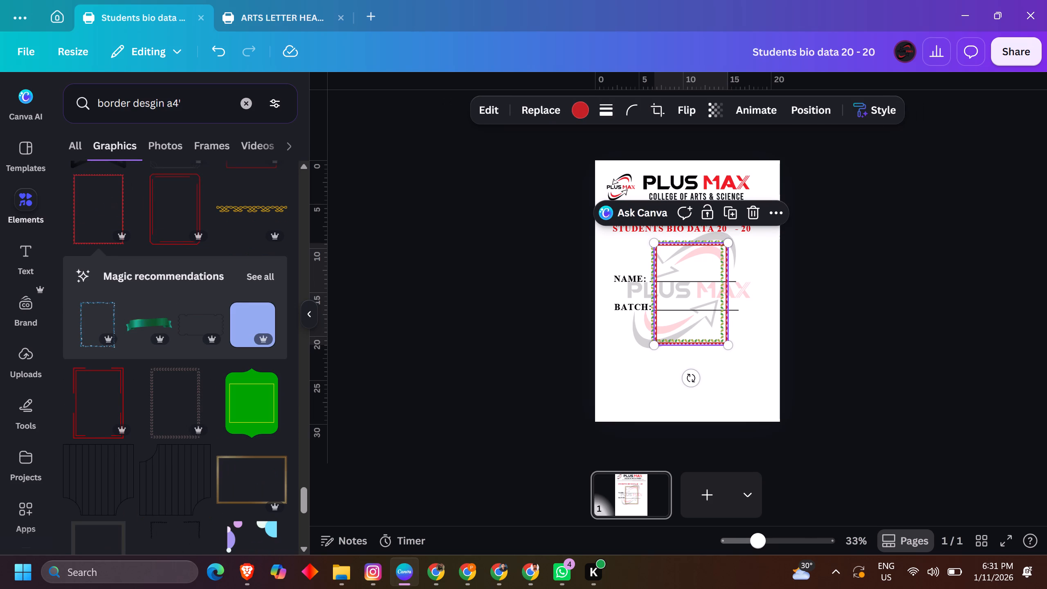
# Align the leaf frame with the page's top-left corner and enlarge it to about 21.2 × 29.7 cm to cover the full page.
pyautogui.moveTo(674, 337); pyautogui.dragTo(624, 286)
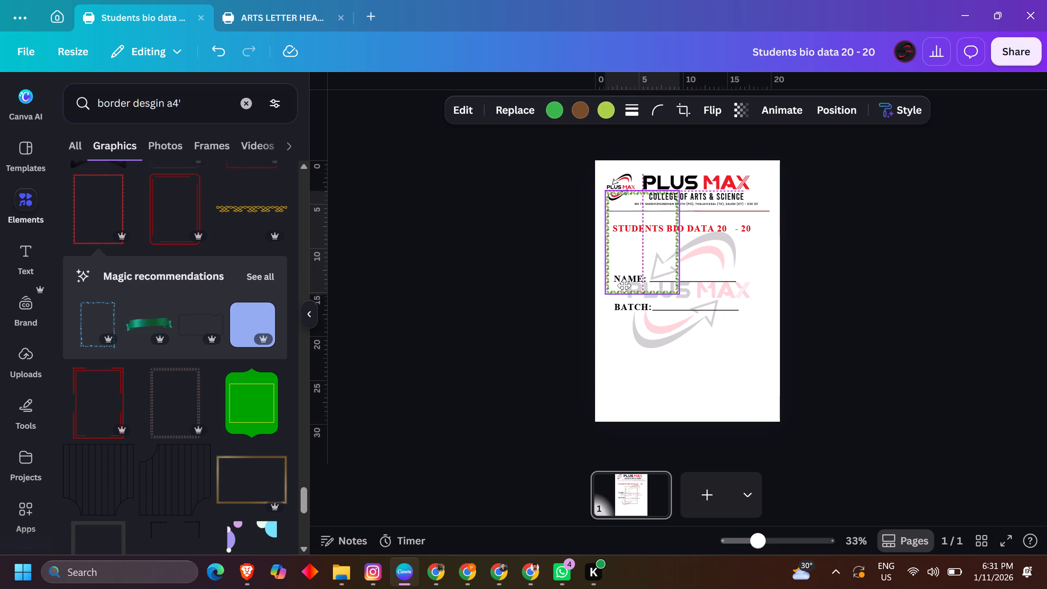
pyautogui.moveTo(624, 286); pyautogui.dragTo(619, 260)
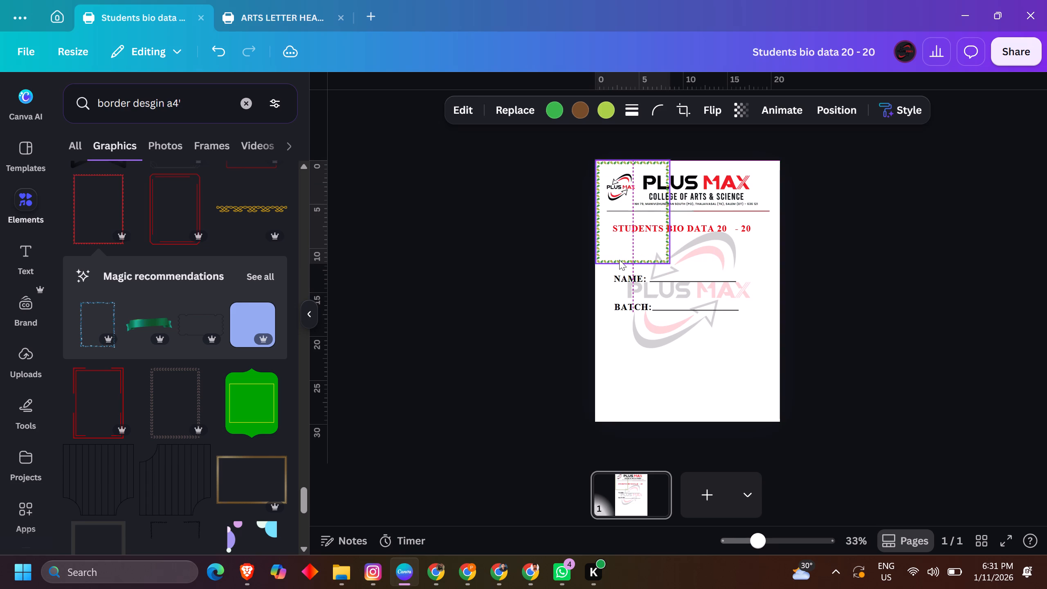
pyautogui.moveTo(671, 265); pyautogui.dragTo(792, 409)
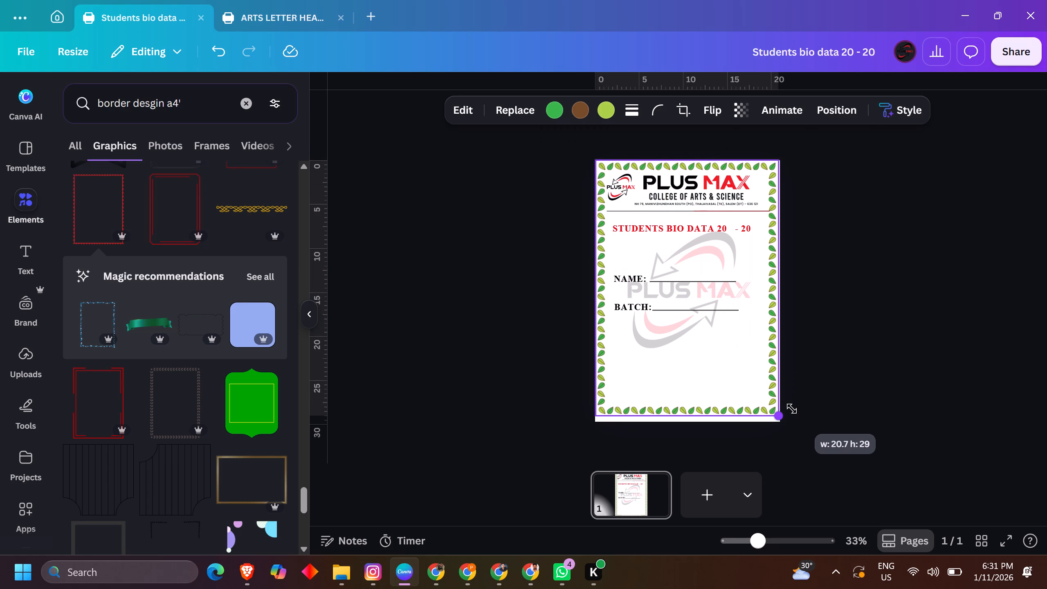
pyautogui.moveTo(792, 409); pyautogui.dragTo(793, 420)
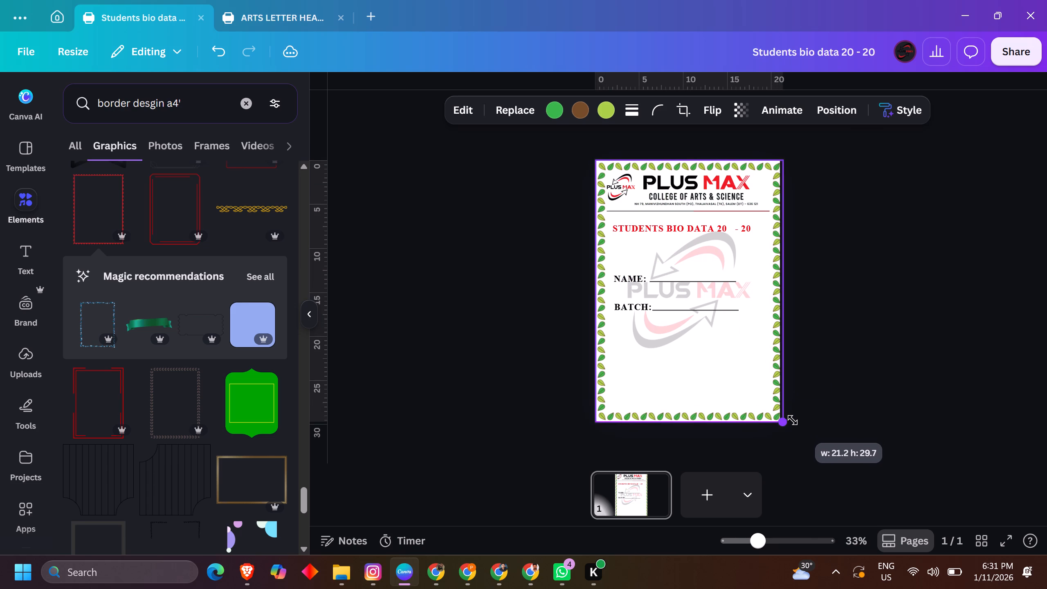
pyautogui.moveTo(793, 420); pyautogui.dragTo(794, 420)
# Send the leaf frame backward behind all the other elements on the page.
pyautogui.hotkey('ctrl', '[')
pyautogui.hotkey('ctrl', '[')
pyautogui.hotkey('ctrl', '[')
pyautogui.hotkey('ctrl', '[')
pyautogui.hotkey('ctrl', '[')
pyautogui.hotkey('ctrl', '[')
pyautogui.hotkey('ctrl', '[')
pyautogui.hotkey('ctrl', '[')
pyautogui.hotkey('ctrl', '[')
pyautogui.hotkey('ctrl', '[')
pyautogui.hotkey('ctrl', '[')
pyautogui.hotkey('ctrl', '[')
pyautogui.hotkey('ctrl', '[')
pyautogui.hotkey('ctrl', '[')
pyautogui.hotkey('ctrl', '[')
pyautogui.hotkey('ctrl', '[')
pyautogui.hotkey('ctrl', '[')
pyautogui.hotkey('ctrl', '[')
pyautogui.hotkey('ctrl', '[')
pyautogui.hotkey('ctrl', '[')
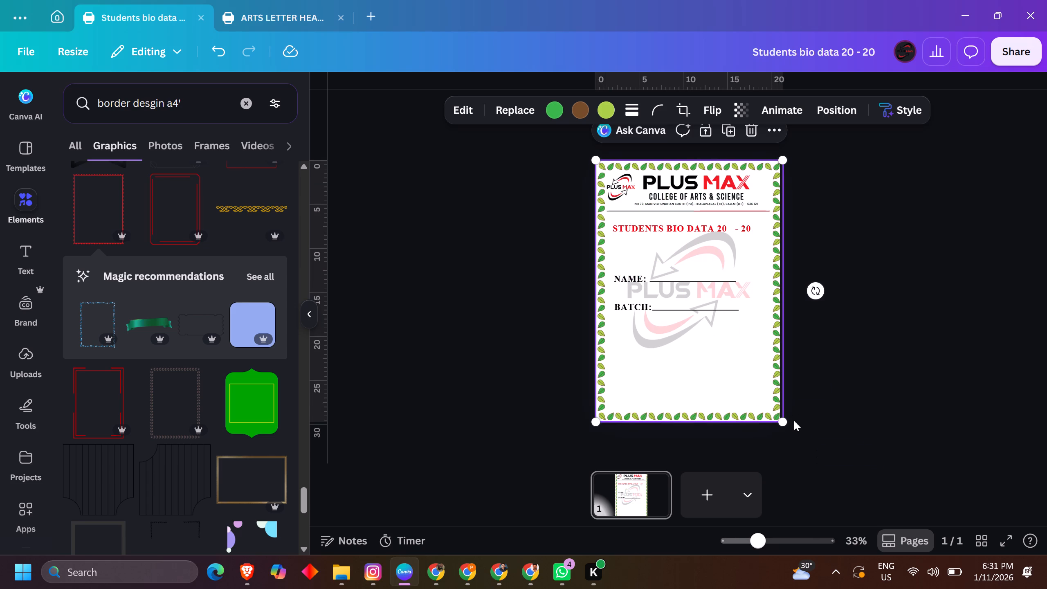
pyautogui.hotkey('ctrl', '[')
pyautogui.hotkey('ctrl', '[')
pyautogui.hotkey('ctrl', '[')
pyautogui.hotkey('ctrl', '[')
pyautogui.hotkey('ctrl', '[')
pyautogui.hotkey('ctrl', '[')
pyautogui.hotkey('ctrl', '[')
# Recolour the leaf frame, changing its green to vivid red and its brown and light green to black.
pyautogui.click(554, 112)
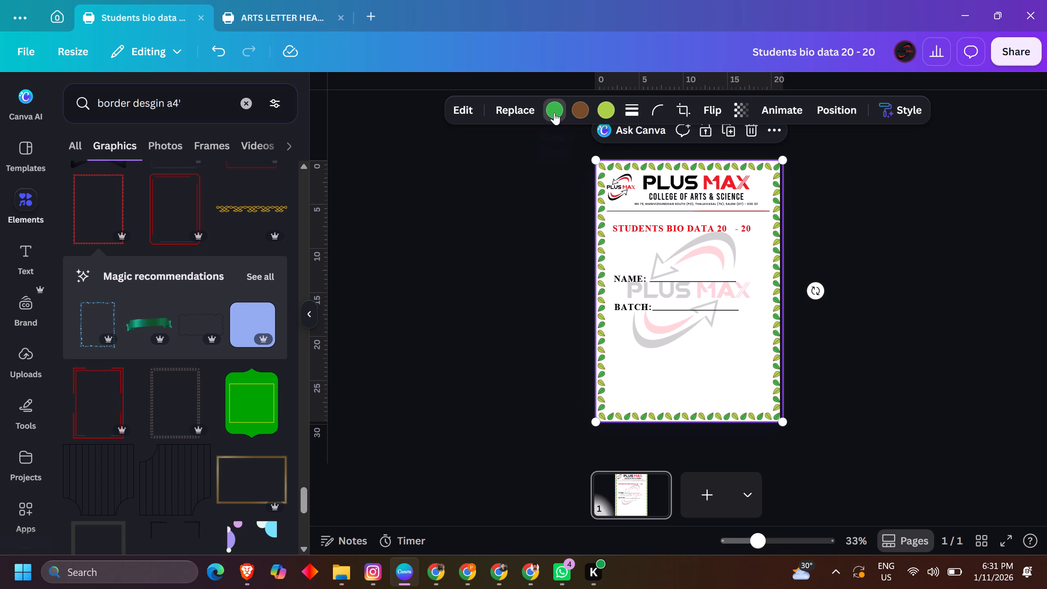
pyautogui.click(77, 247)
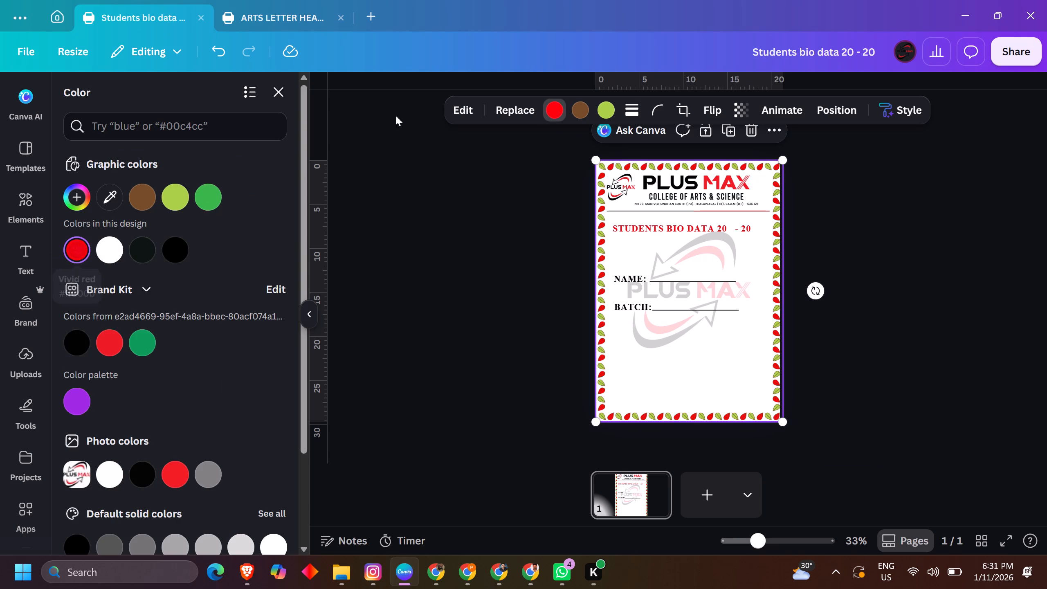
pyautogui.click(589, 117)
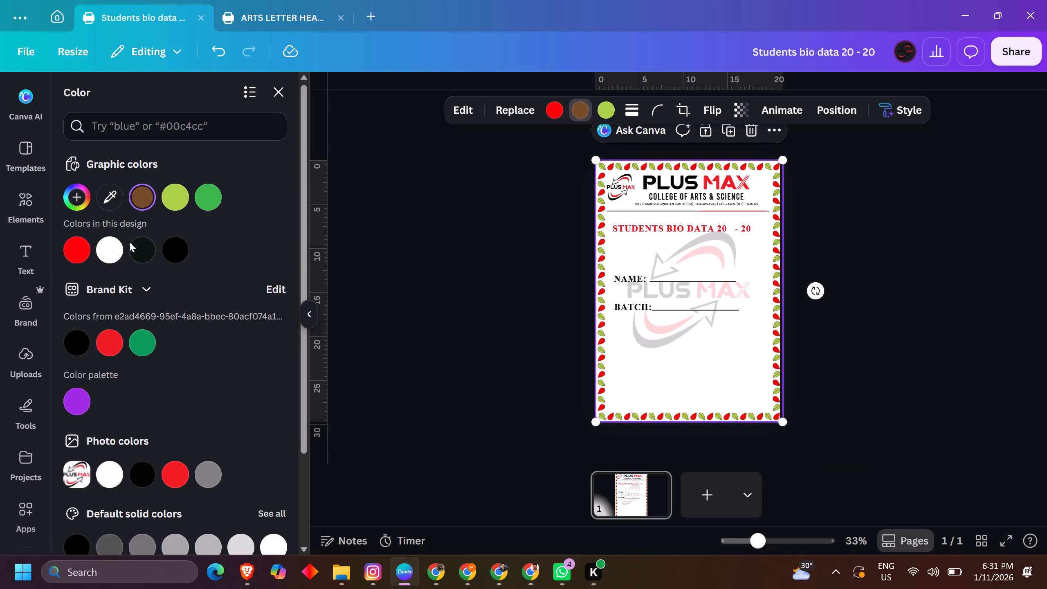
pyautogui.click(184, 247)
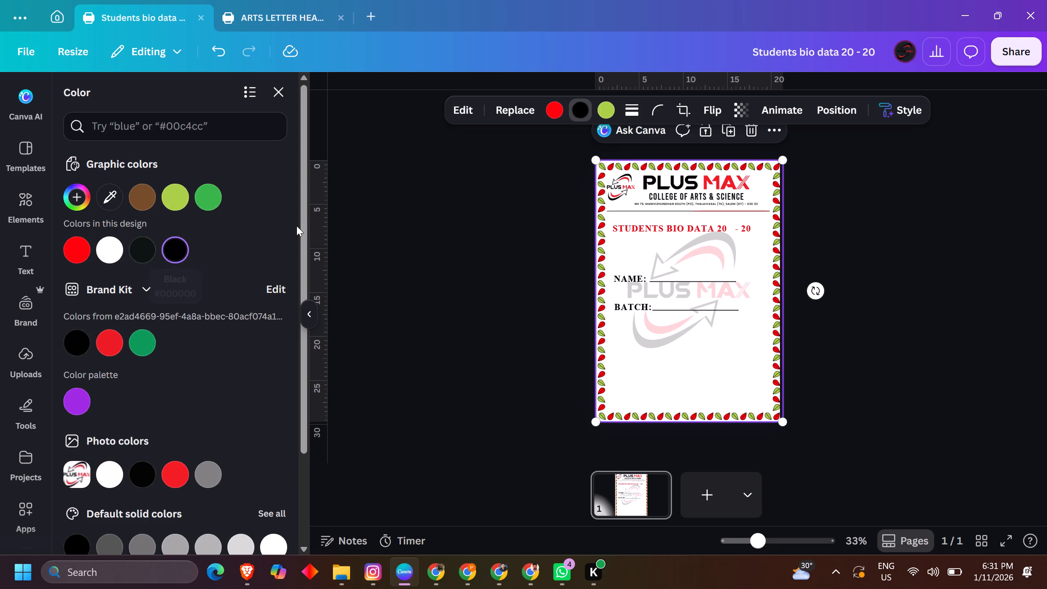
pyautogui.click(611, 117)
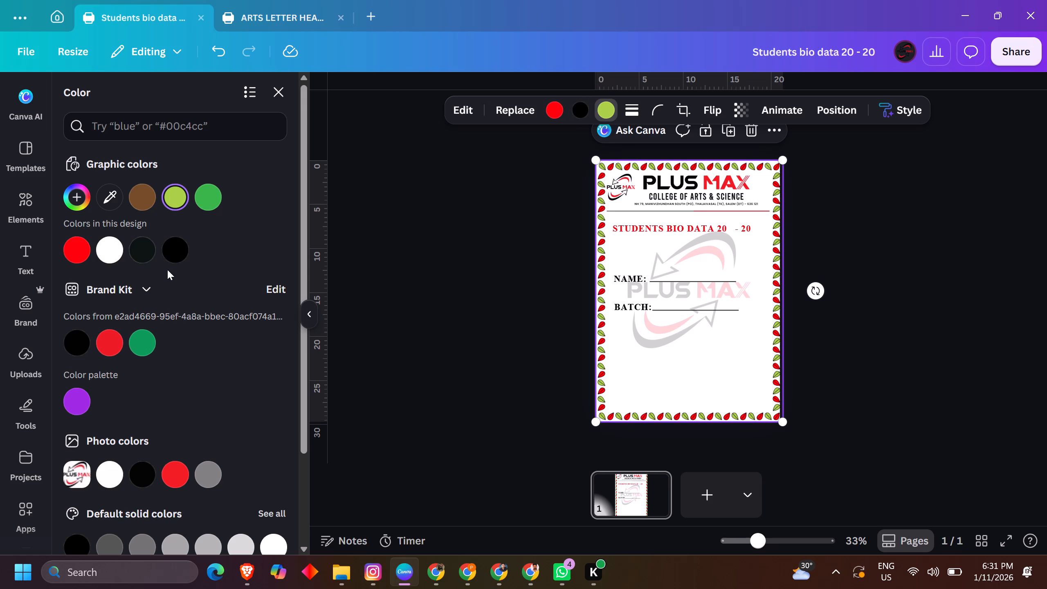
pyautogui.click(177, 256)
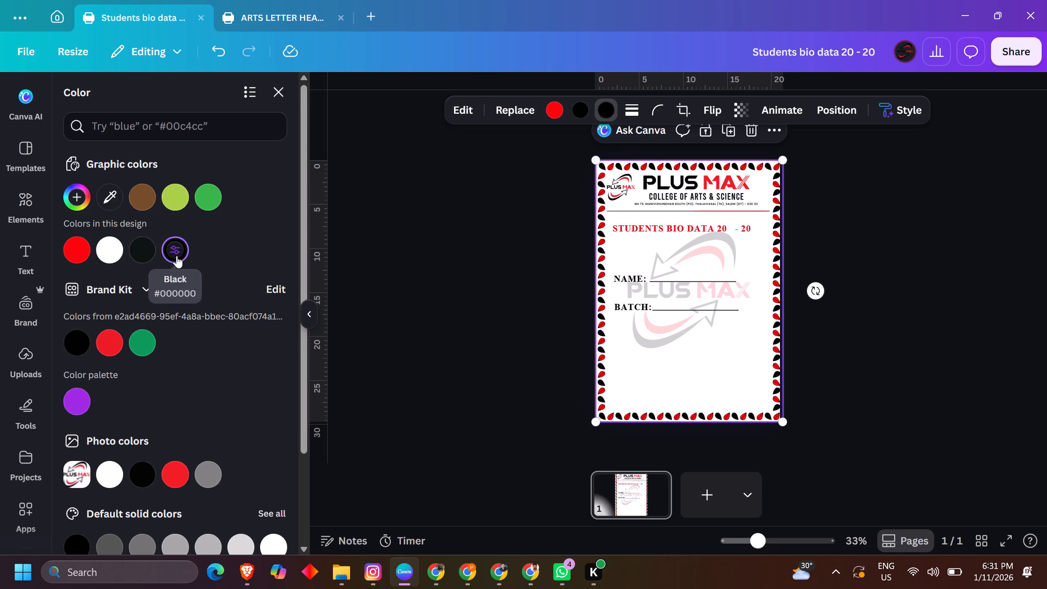
# Delete the leaf frame from the page.
pyautogui.press('Delete')
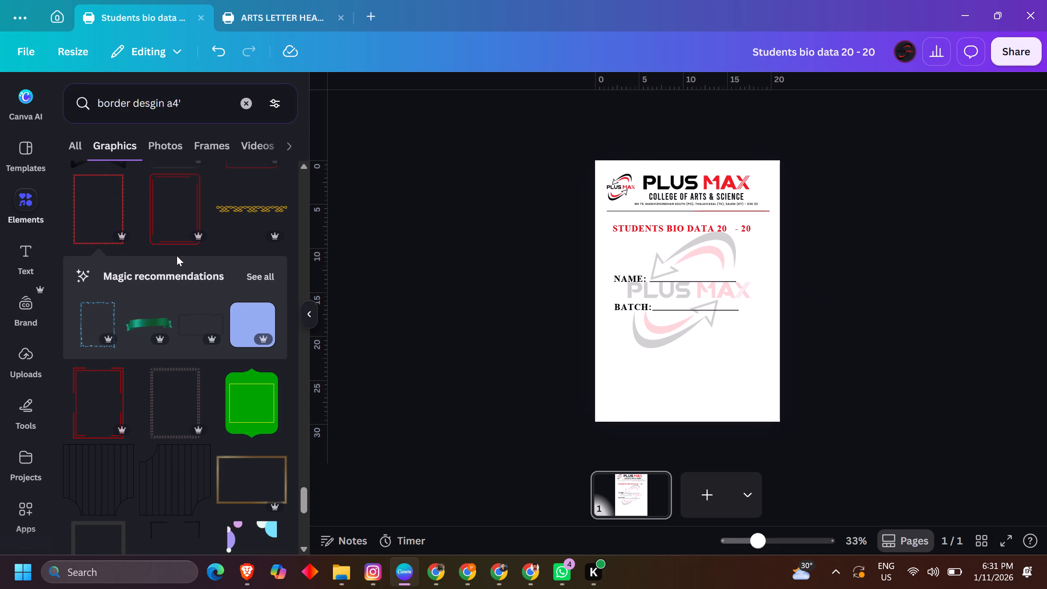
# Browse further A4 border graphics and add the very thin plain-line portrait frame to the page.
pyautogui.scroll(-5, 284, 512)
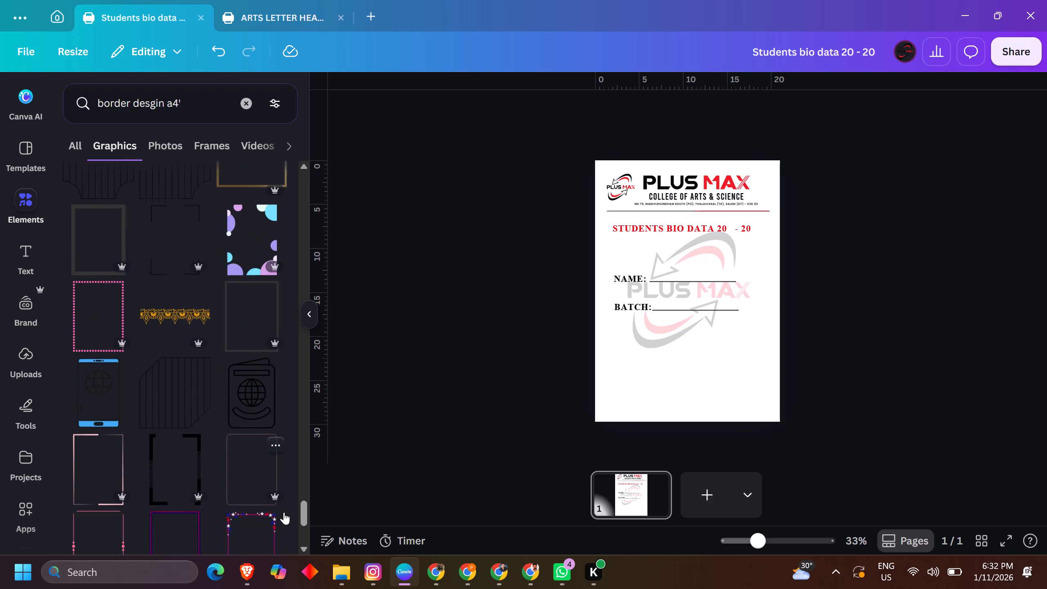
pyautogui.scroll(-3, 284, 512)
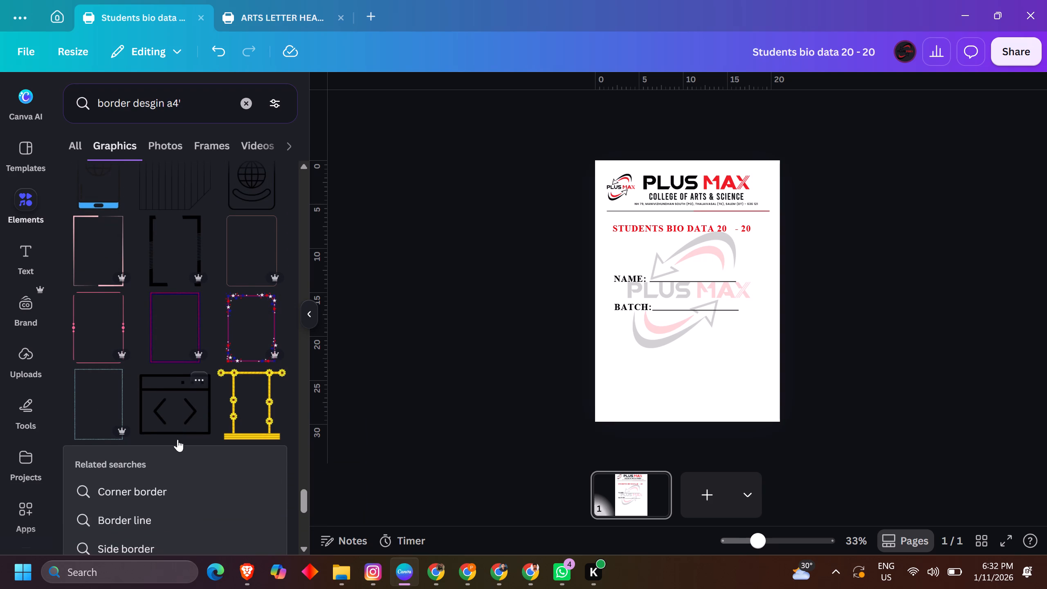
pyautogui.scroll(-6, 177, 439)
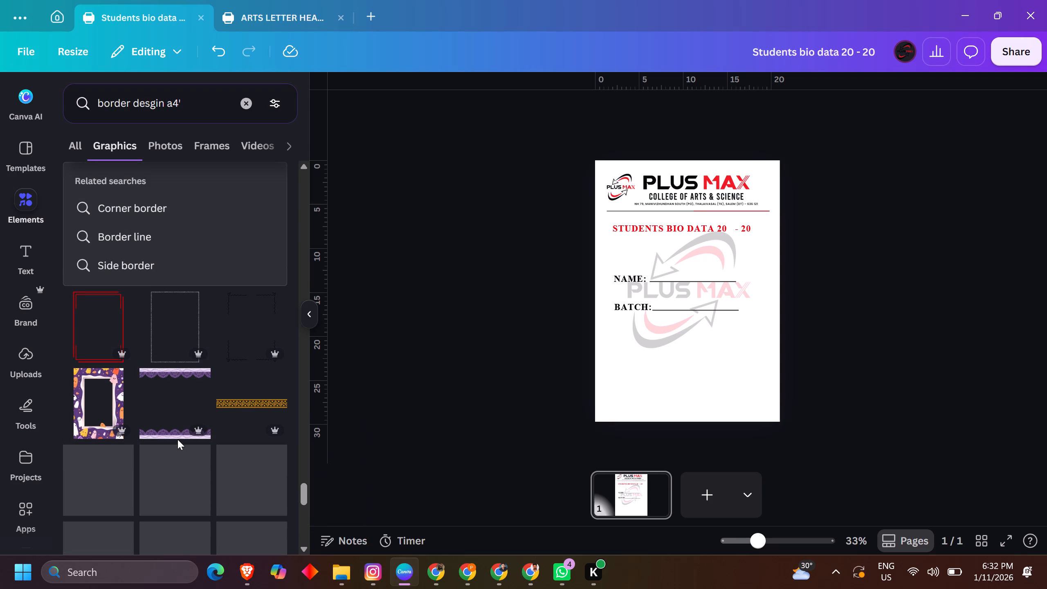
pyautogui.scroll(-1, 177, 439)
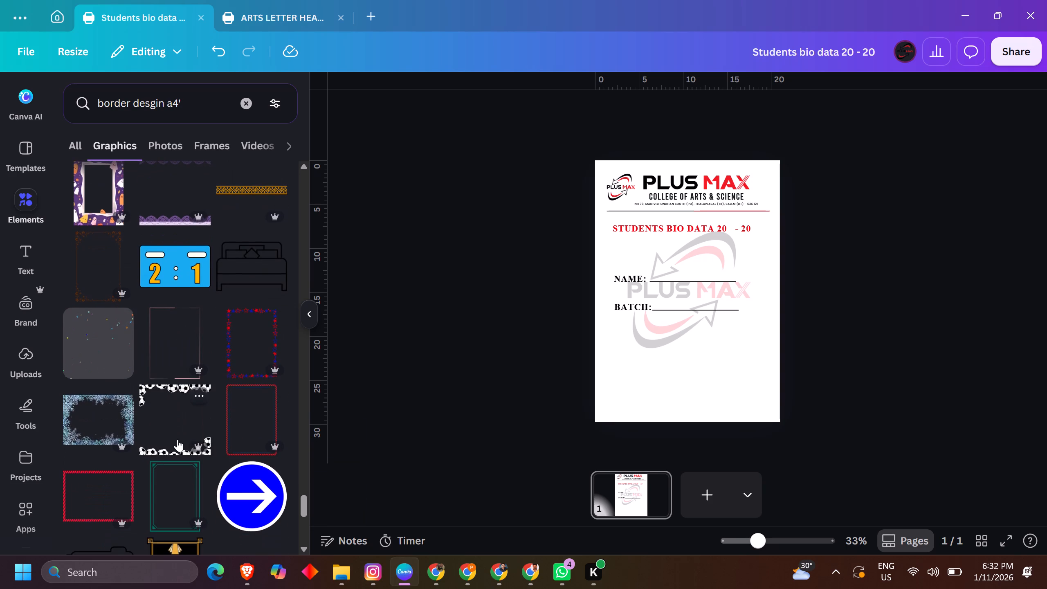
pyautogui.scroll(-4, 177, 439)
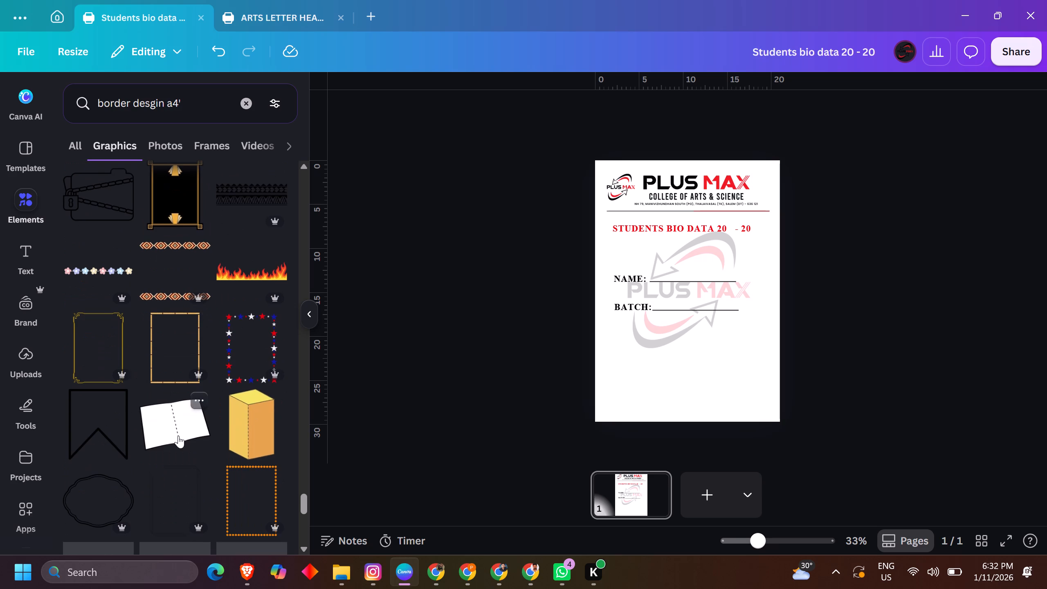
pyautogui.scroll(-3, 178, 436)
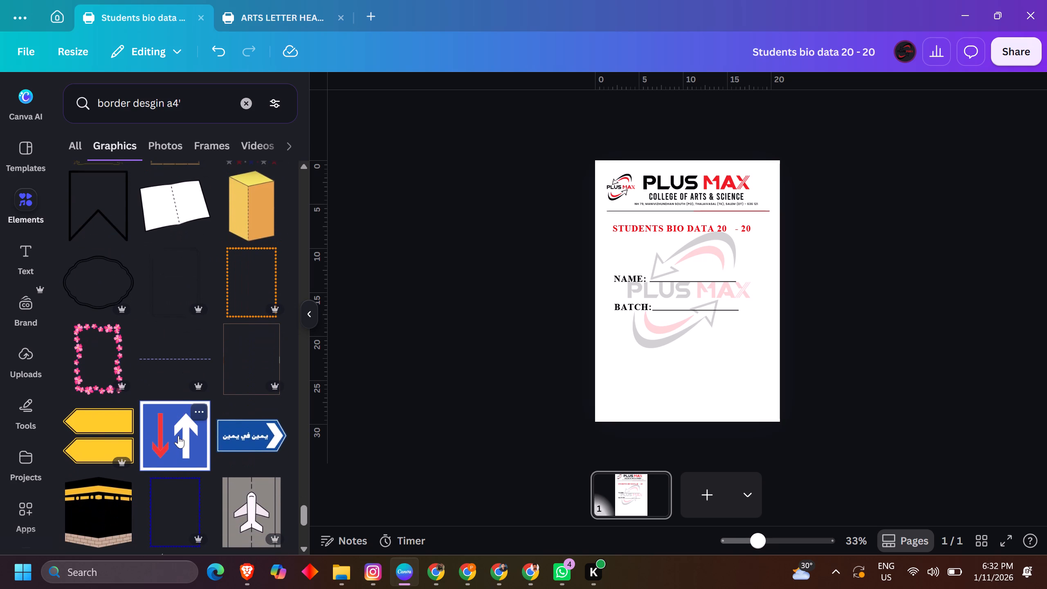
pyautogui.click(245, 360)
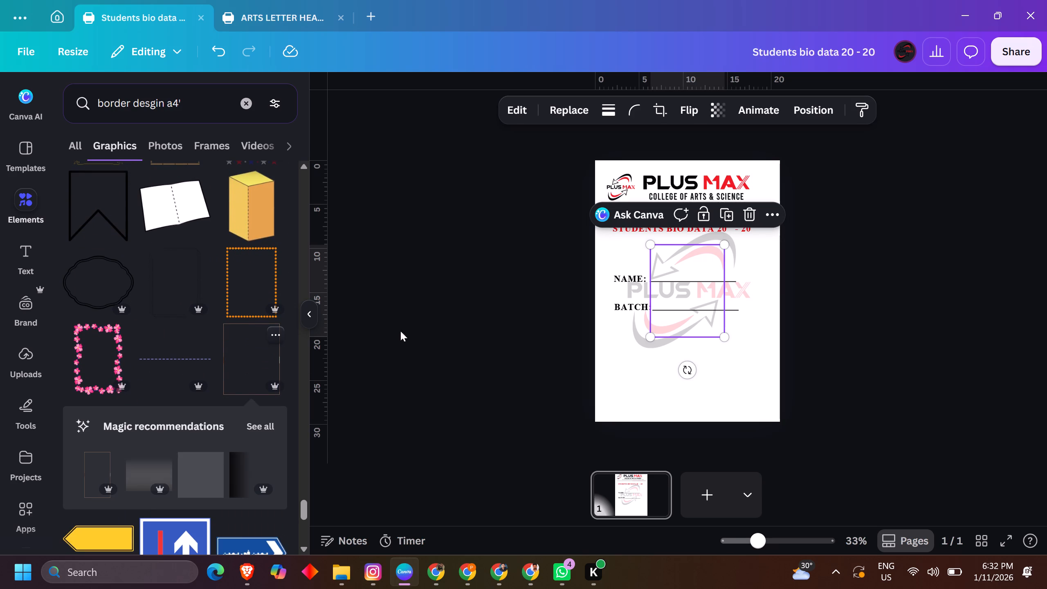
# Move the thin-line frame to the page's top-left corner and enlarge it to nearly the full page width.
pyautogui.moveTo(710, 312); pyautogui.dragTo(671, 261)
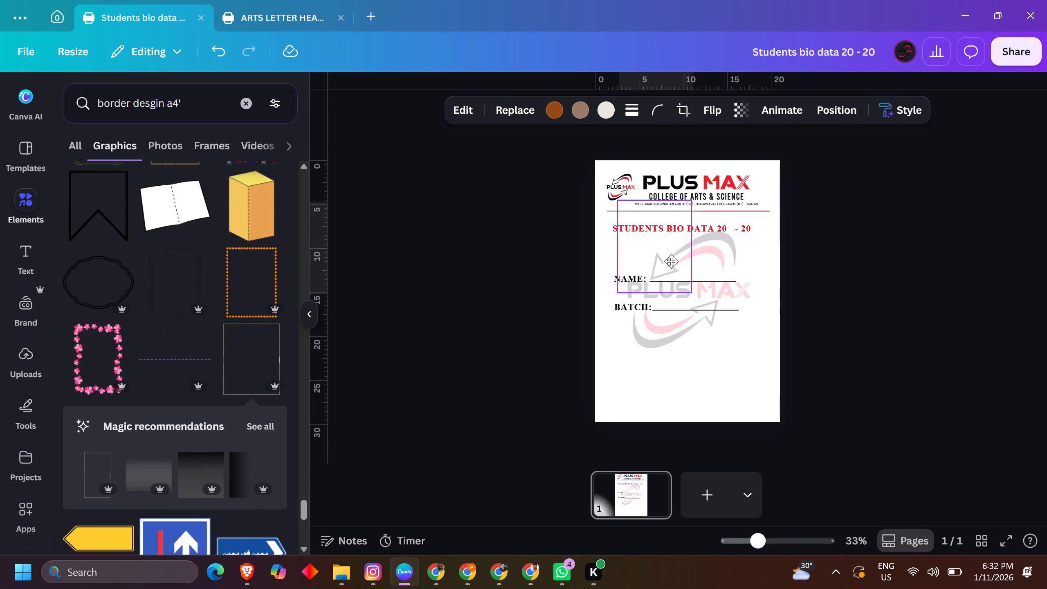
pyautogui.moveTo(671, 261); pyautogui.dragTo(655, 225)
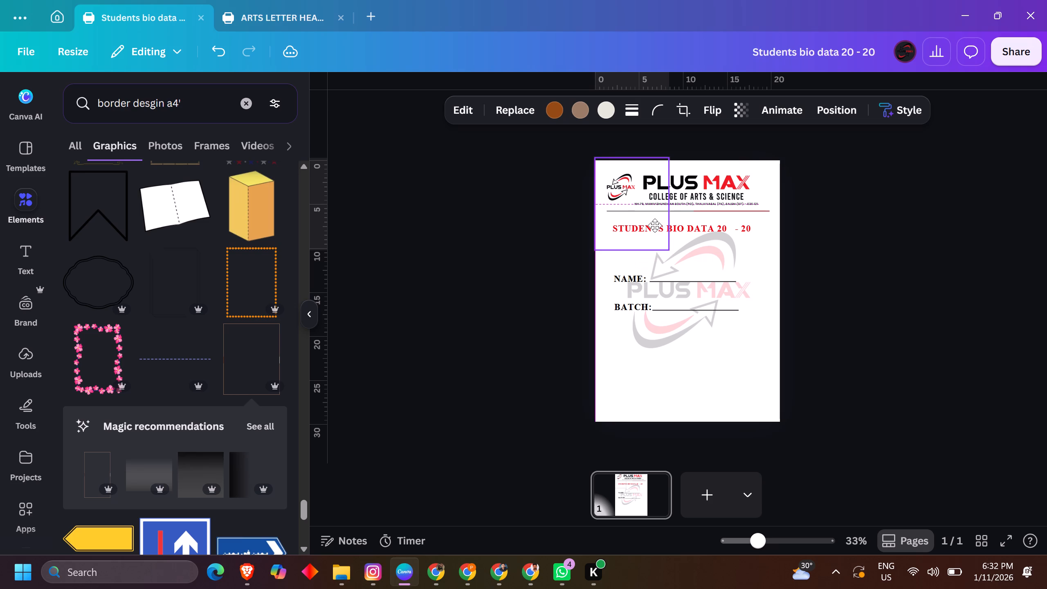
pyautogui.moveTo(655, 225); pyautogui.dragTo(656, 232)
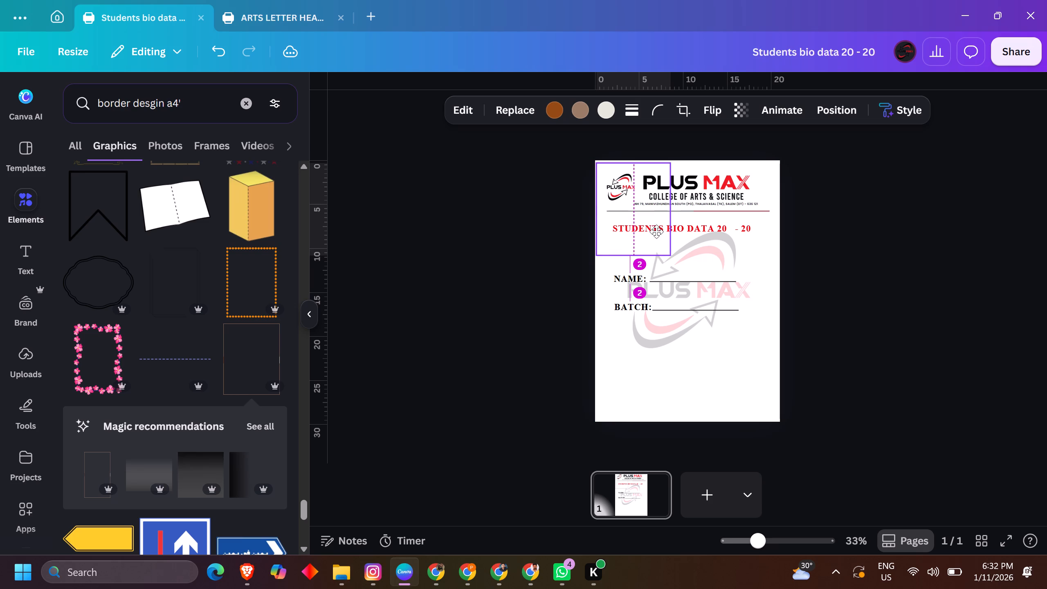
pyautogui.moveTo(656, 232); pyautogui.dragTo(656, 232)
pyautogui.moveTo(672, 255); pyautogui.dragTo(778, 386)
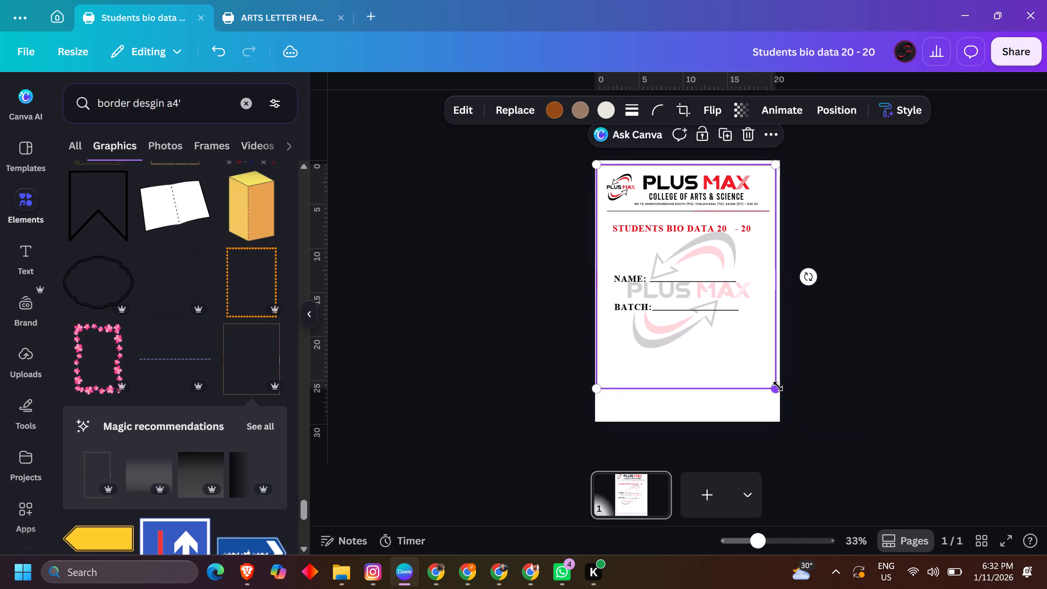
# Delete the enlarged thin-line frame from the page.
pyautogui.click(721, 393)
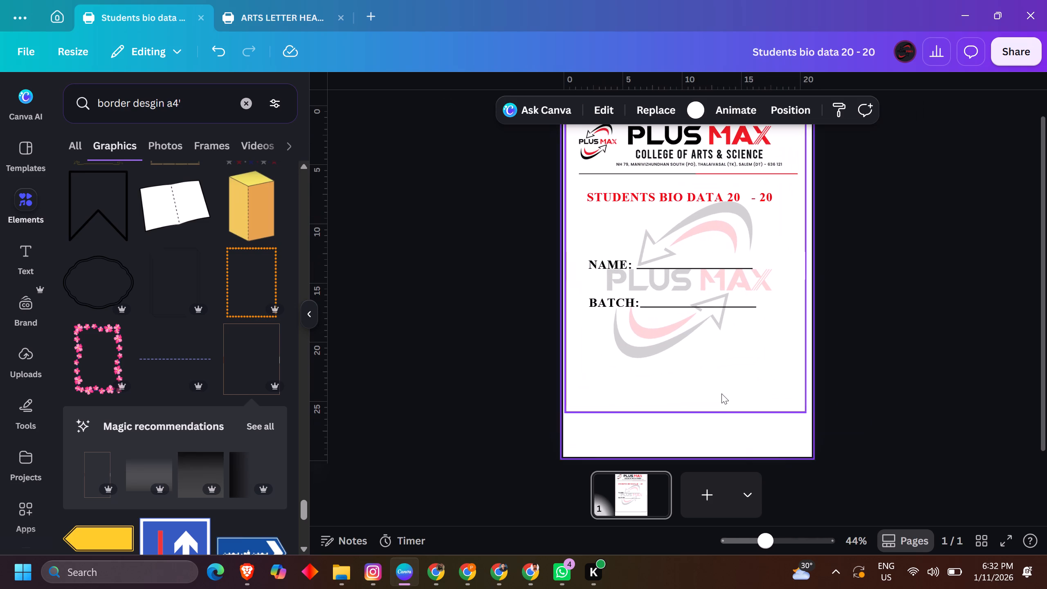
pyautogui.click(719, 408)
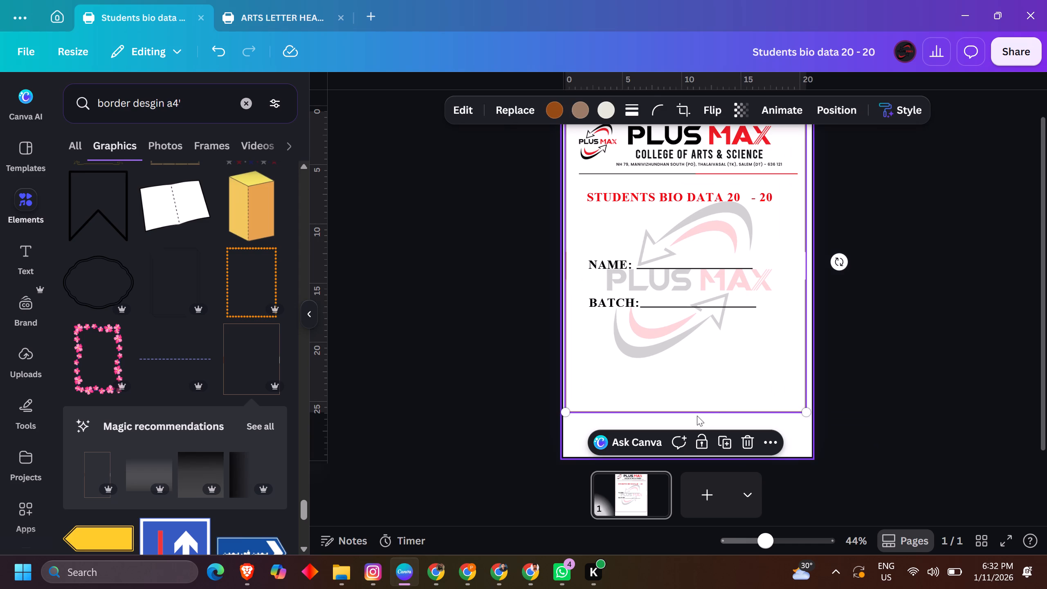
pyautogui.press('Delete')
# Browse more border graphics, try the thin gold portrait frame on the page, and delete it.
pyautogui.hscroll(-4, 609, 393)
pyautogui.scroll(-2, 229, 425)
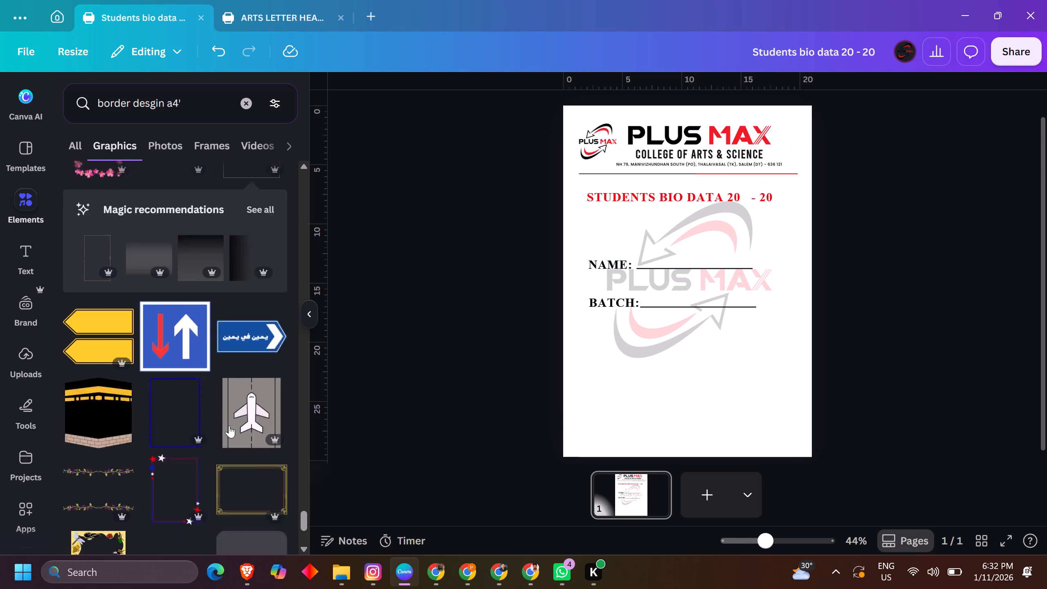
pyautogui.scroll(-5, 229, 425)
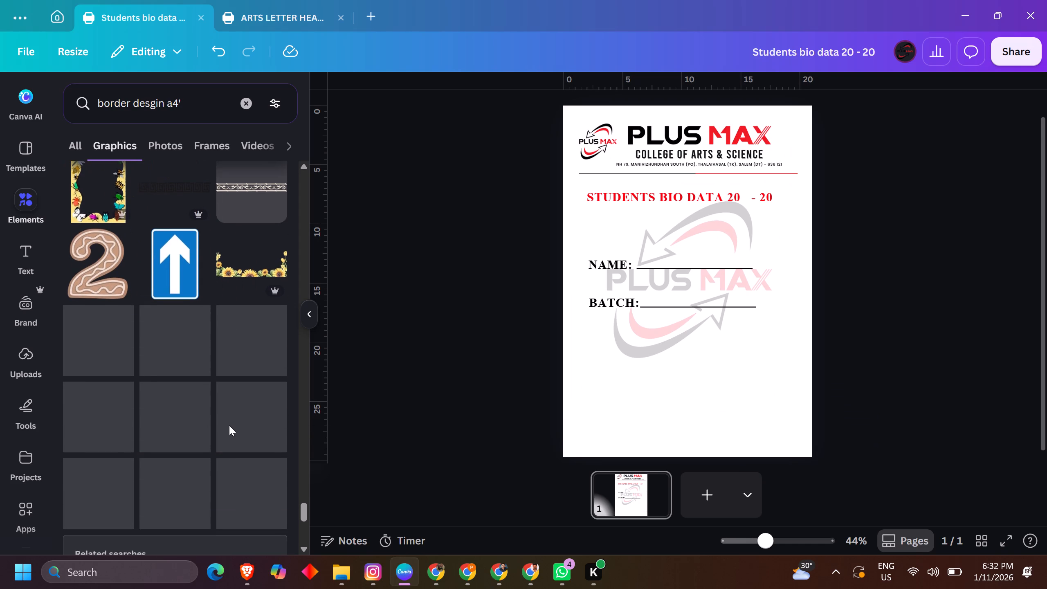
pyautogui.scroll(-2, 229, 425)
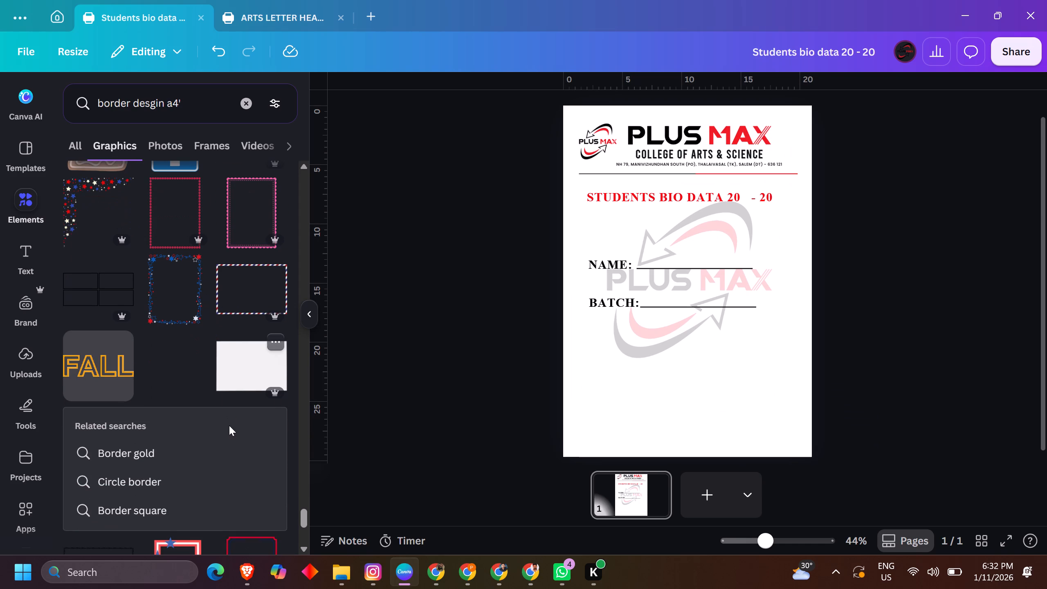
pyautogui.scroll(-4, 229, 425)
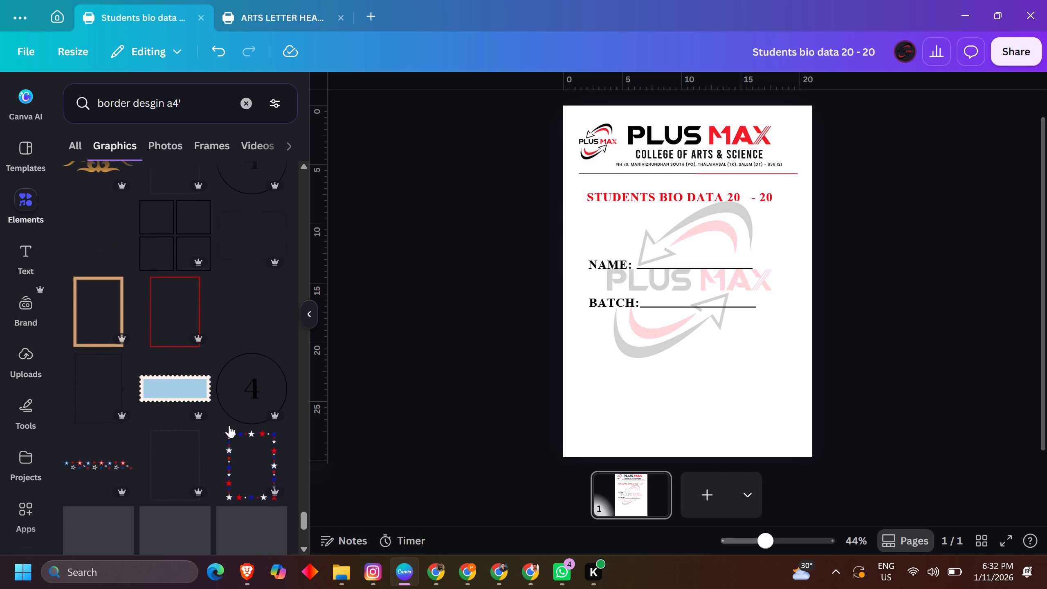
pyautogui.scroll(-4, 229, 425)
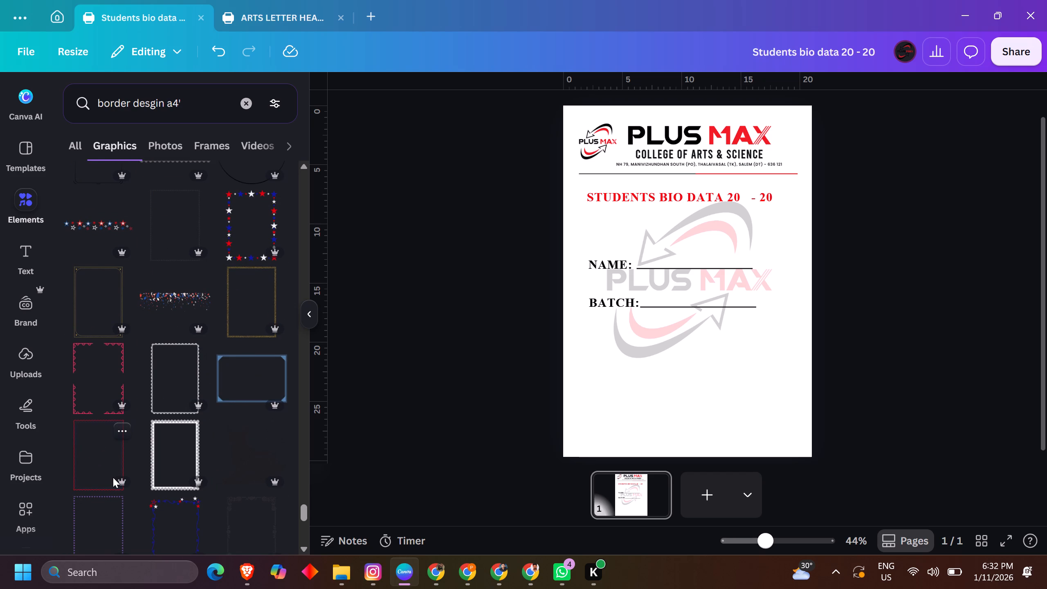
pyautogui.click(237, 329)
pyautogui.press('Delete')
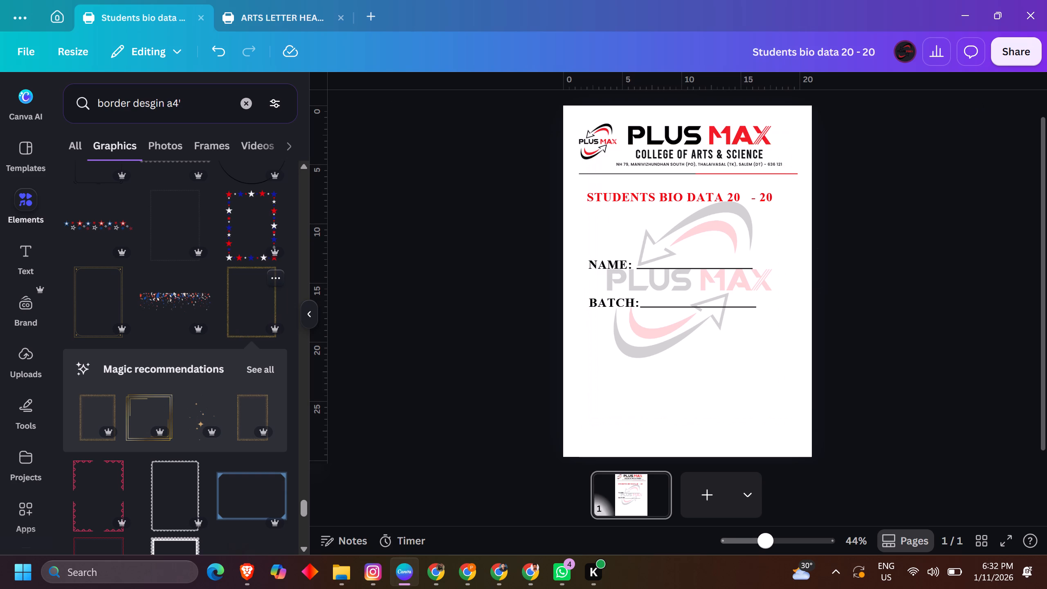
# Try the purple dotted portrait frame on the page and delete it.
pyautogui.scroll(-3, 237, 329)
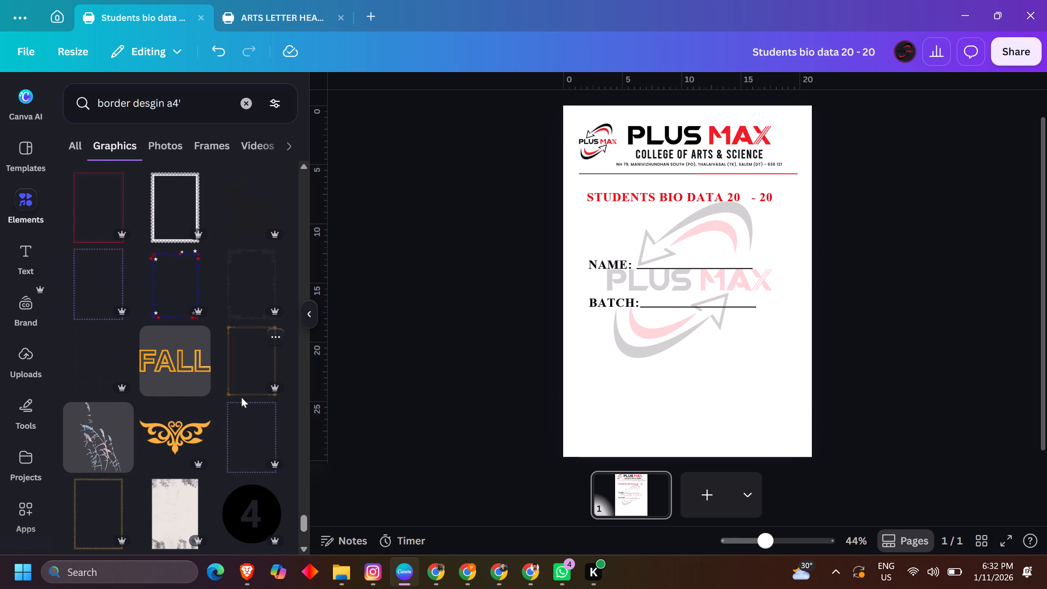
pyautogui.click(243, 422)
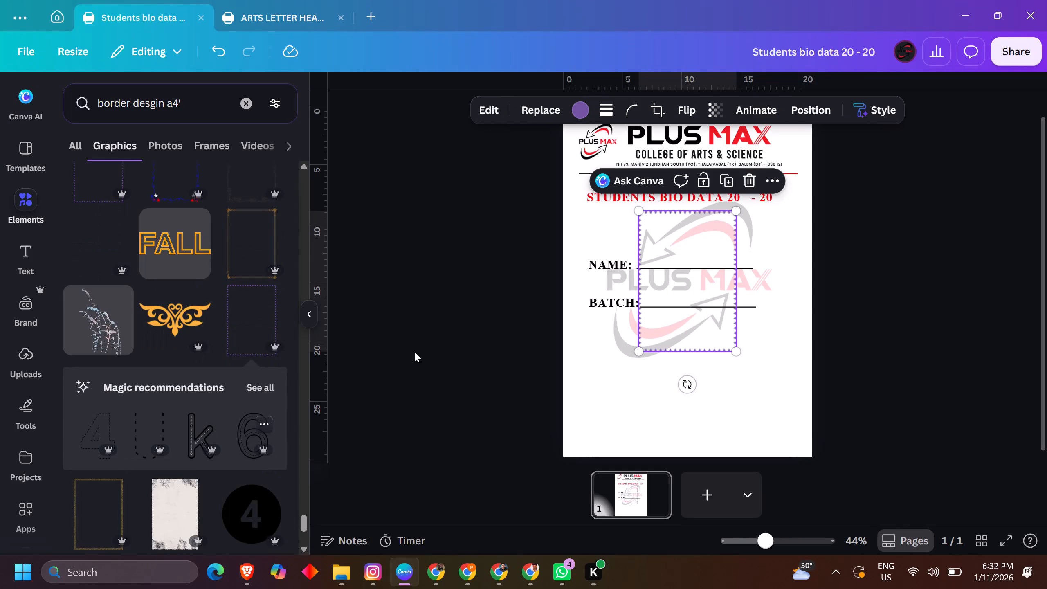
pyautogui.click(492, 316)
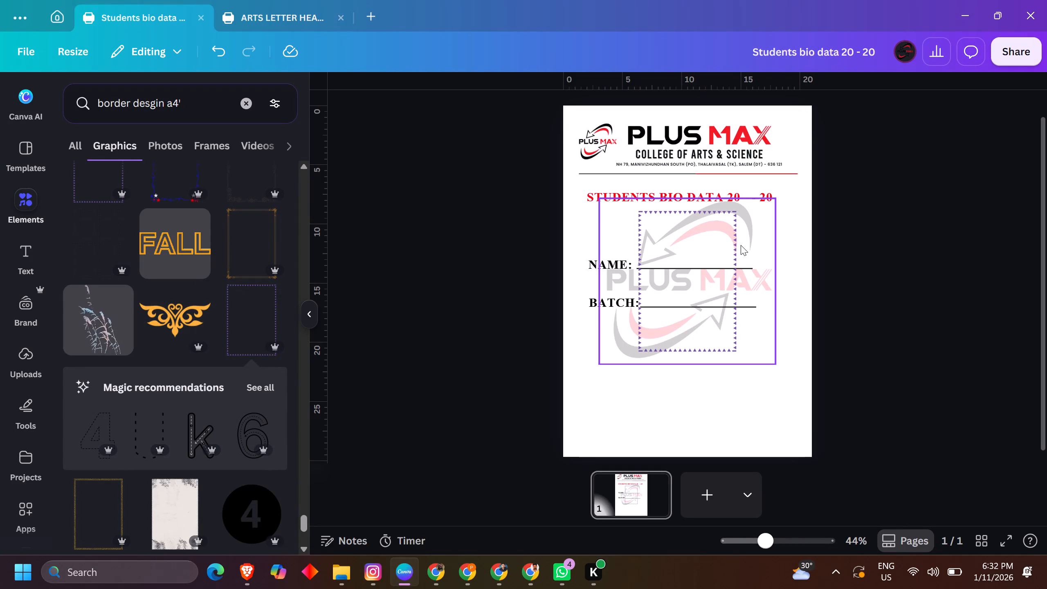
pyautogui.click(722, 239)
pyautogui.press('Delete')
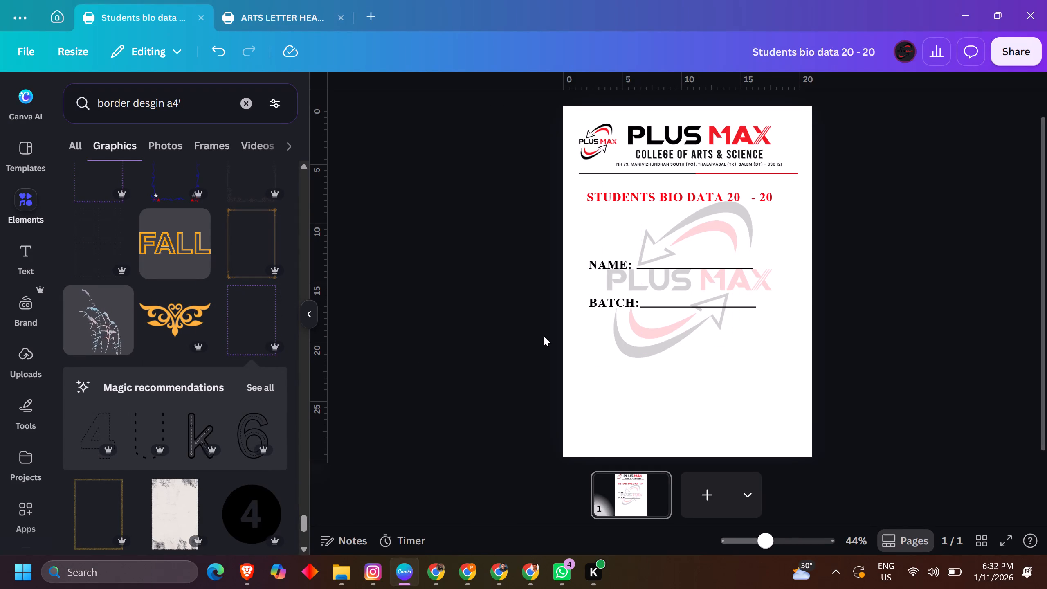
# Browse further through the border graphics for a frame suited to the full A4 page.
pyautogui.scroll(-2, 165, 391)
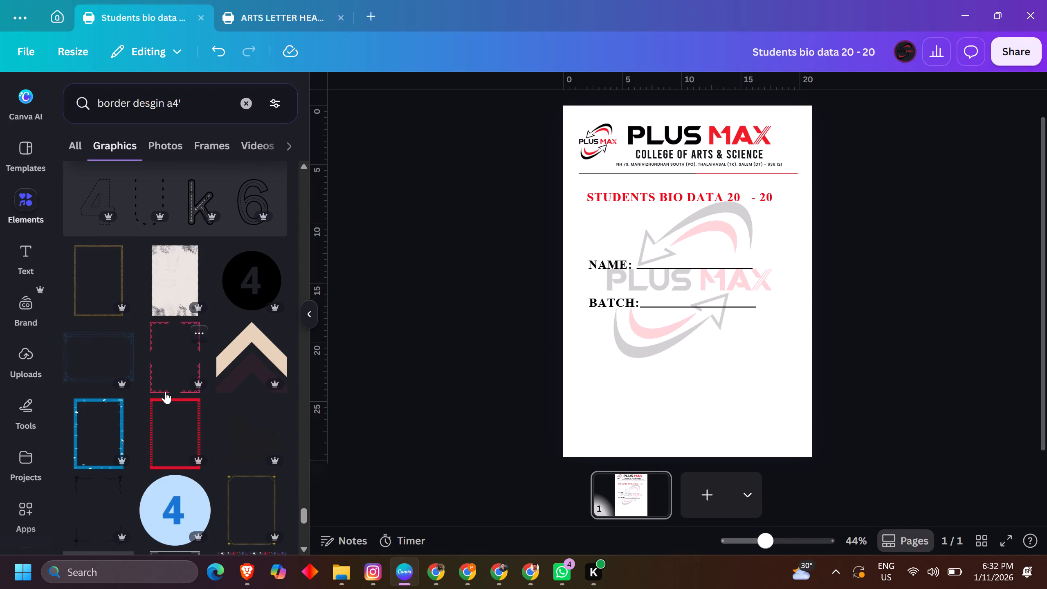
pyautogui.scroll(-5, 165, 391)
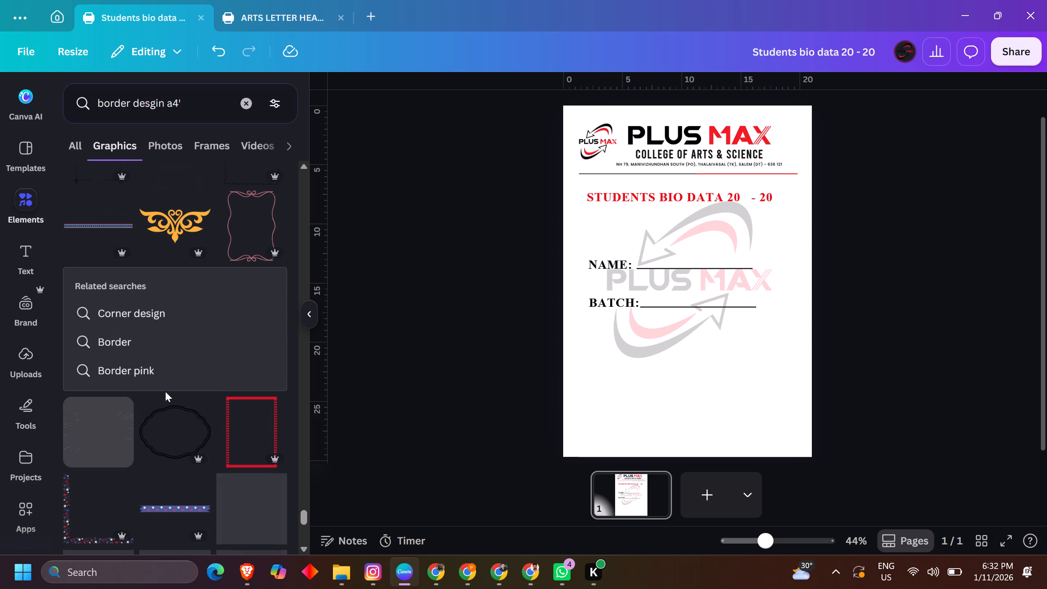
pyautogui.scroll(-5, 165, 391)
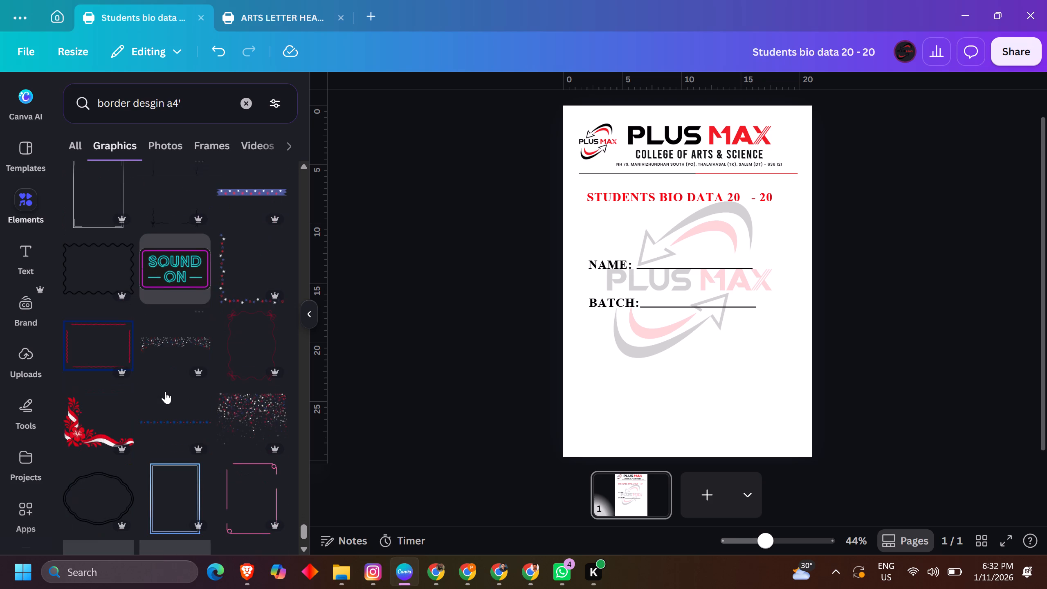
pyautogui.scroll(-3, 165, 391)
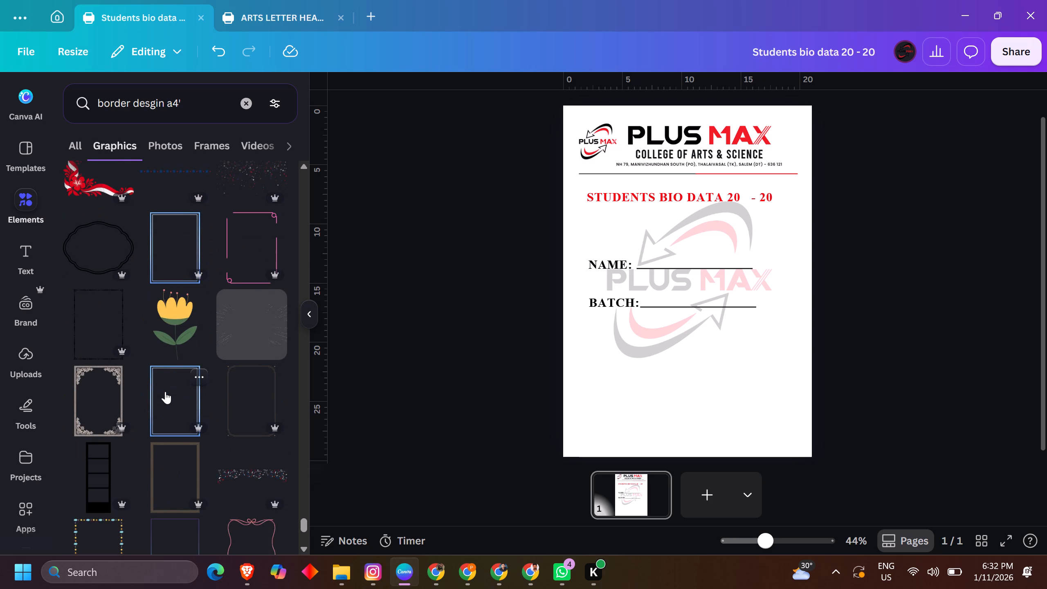
pyautogui.scroll(-3, 165, 391)
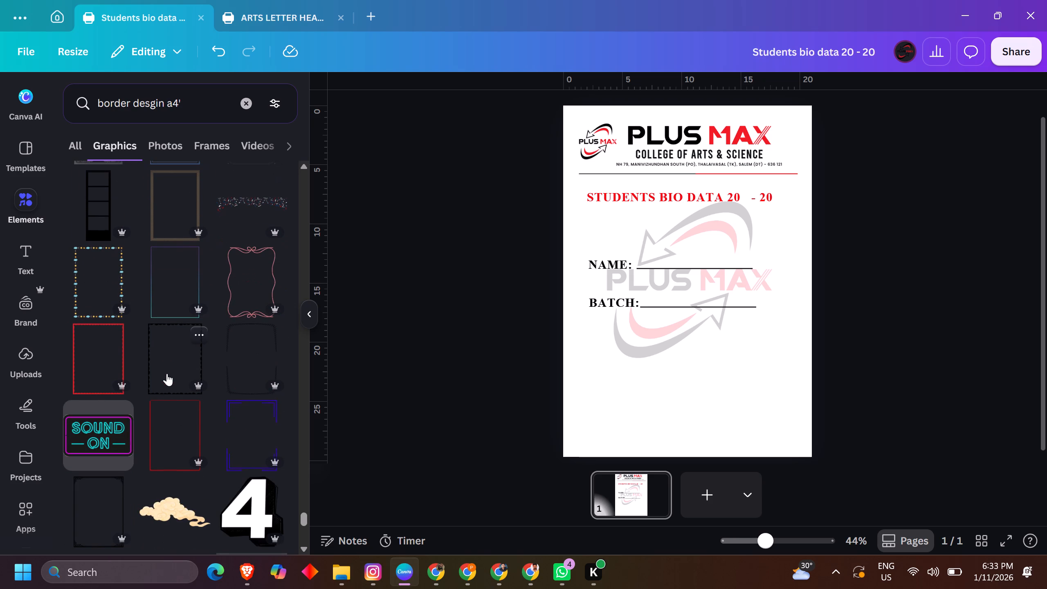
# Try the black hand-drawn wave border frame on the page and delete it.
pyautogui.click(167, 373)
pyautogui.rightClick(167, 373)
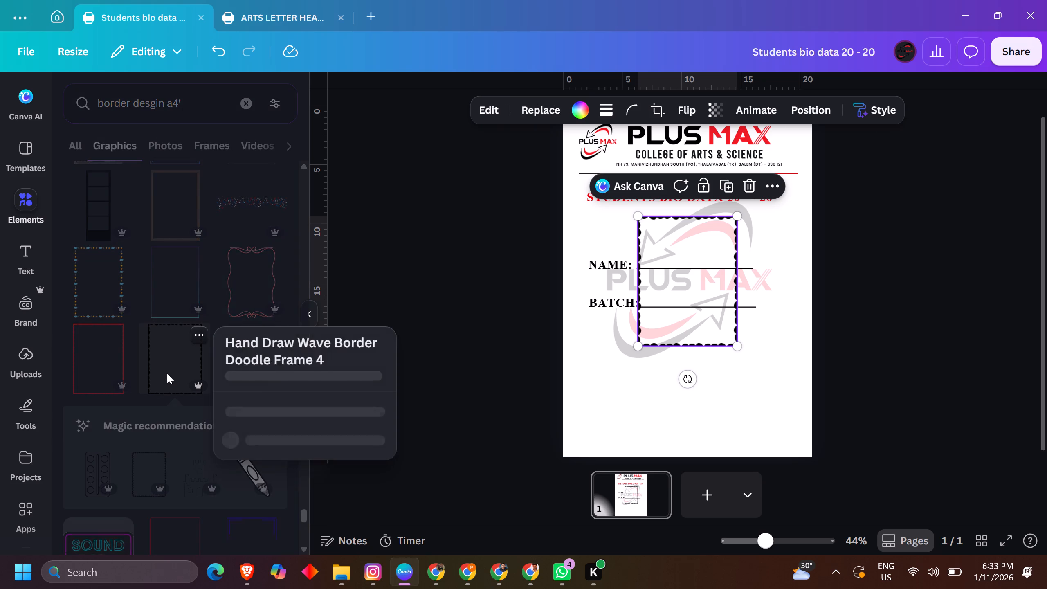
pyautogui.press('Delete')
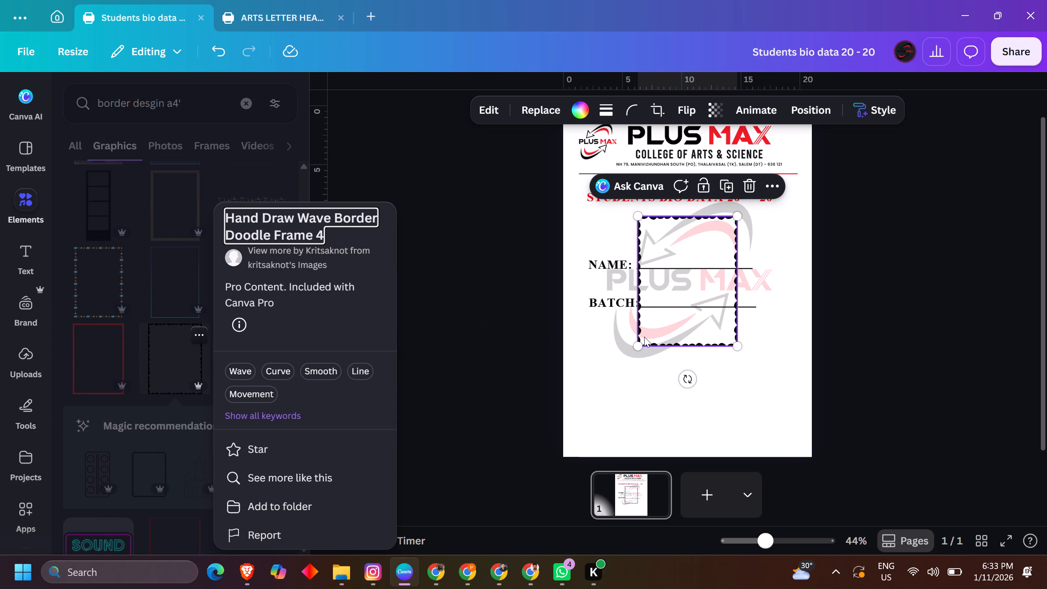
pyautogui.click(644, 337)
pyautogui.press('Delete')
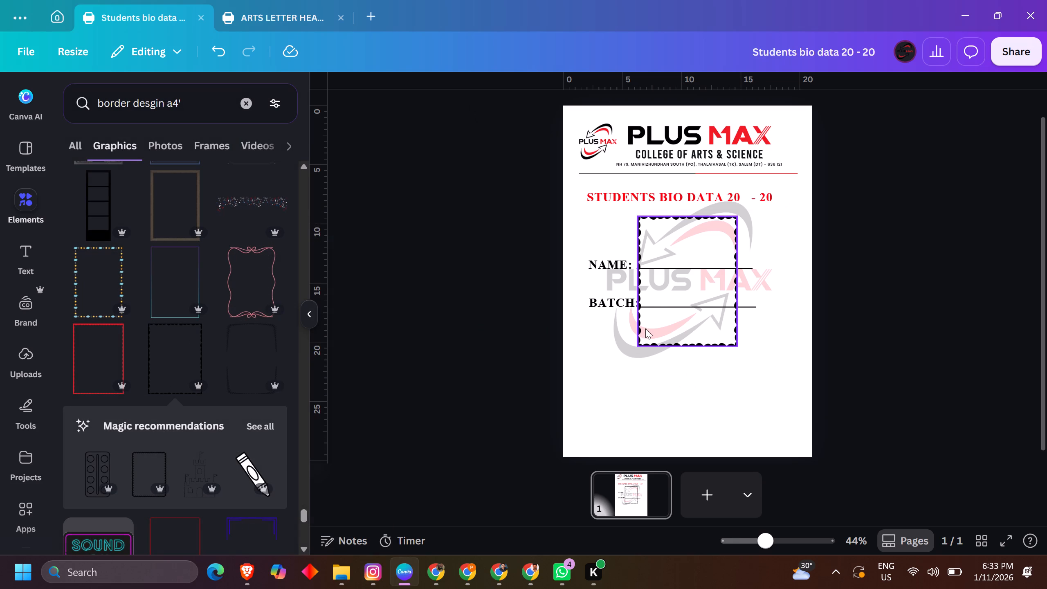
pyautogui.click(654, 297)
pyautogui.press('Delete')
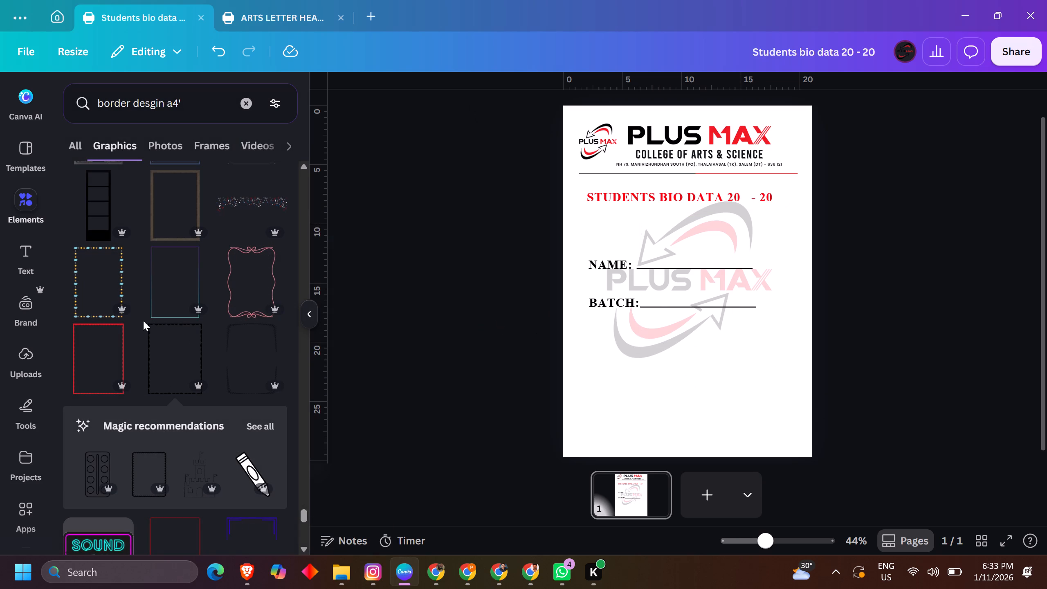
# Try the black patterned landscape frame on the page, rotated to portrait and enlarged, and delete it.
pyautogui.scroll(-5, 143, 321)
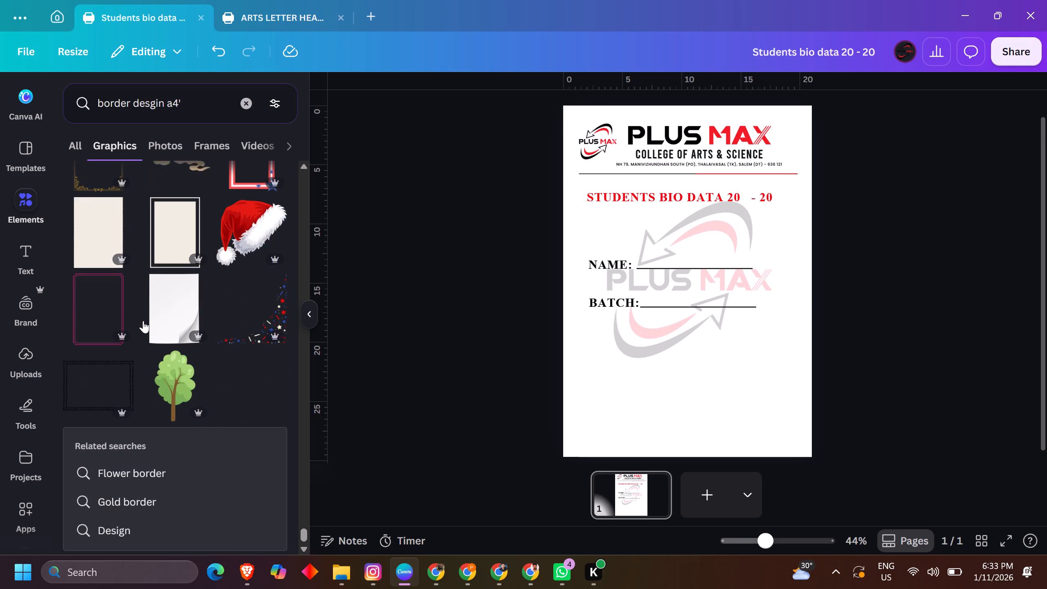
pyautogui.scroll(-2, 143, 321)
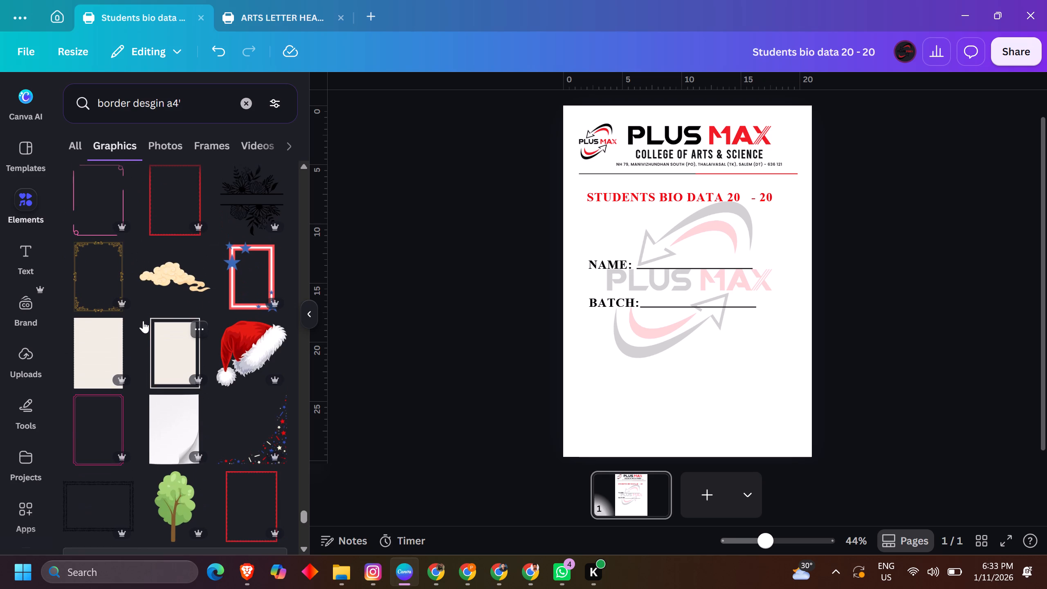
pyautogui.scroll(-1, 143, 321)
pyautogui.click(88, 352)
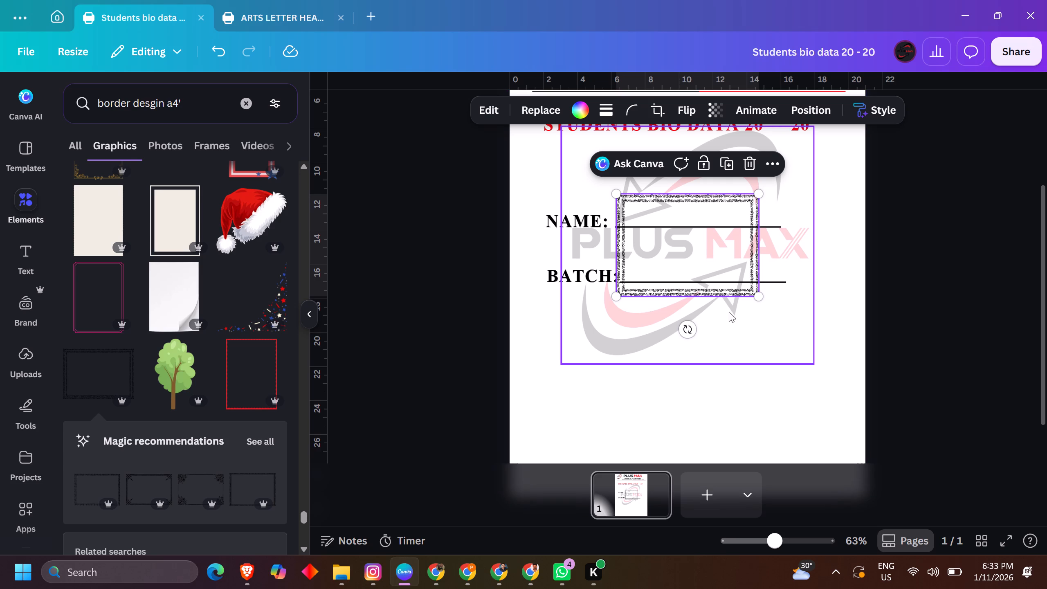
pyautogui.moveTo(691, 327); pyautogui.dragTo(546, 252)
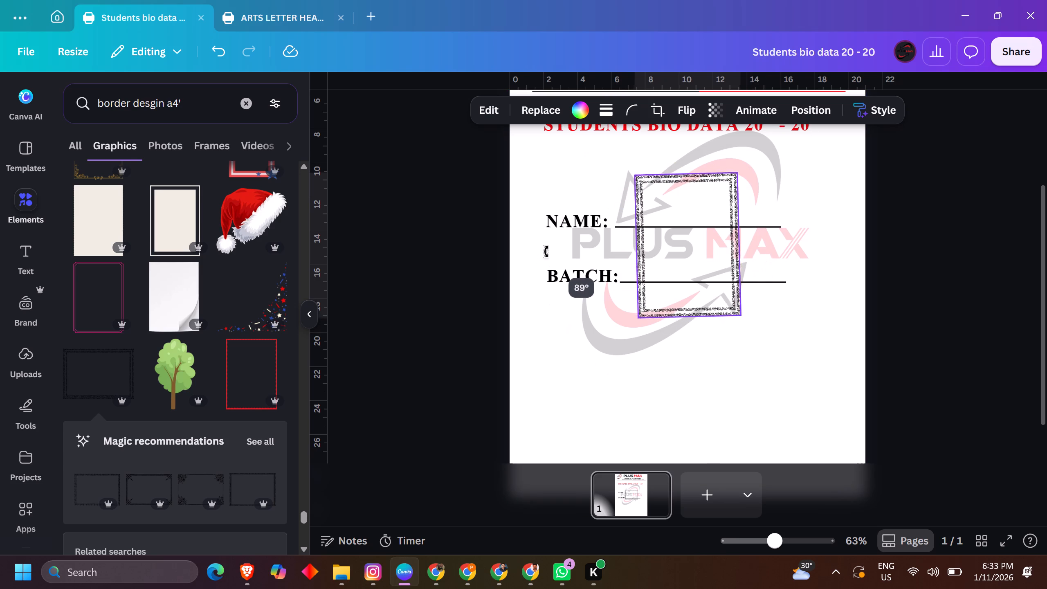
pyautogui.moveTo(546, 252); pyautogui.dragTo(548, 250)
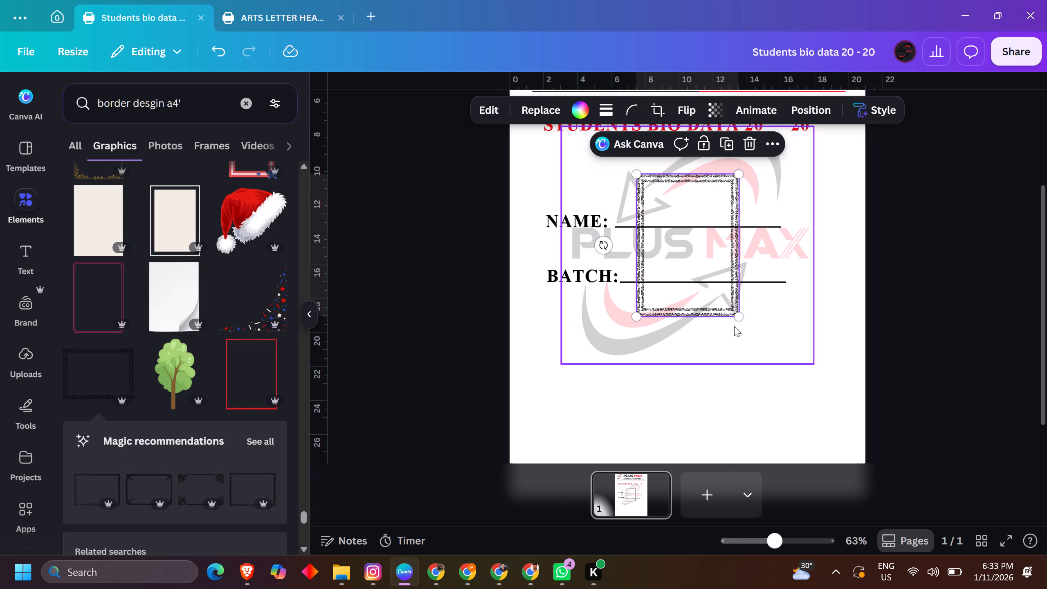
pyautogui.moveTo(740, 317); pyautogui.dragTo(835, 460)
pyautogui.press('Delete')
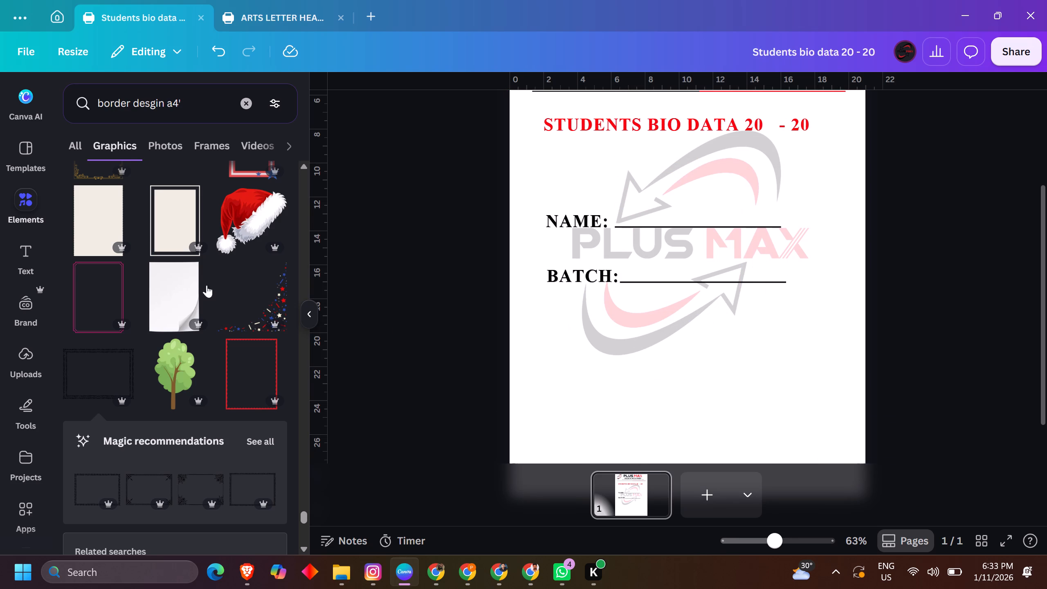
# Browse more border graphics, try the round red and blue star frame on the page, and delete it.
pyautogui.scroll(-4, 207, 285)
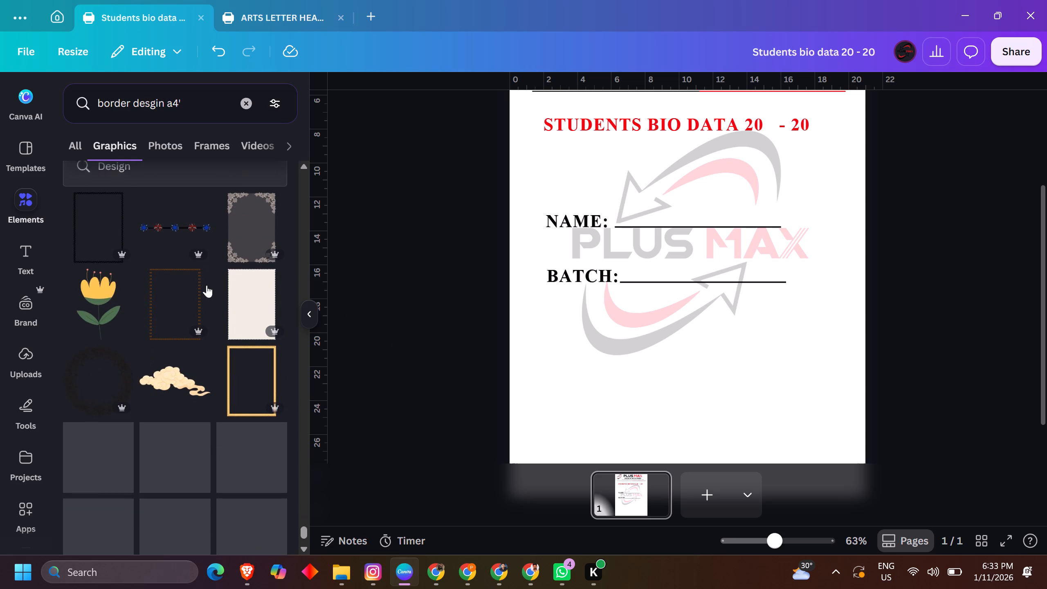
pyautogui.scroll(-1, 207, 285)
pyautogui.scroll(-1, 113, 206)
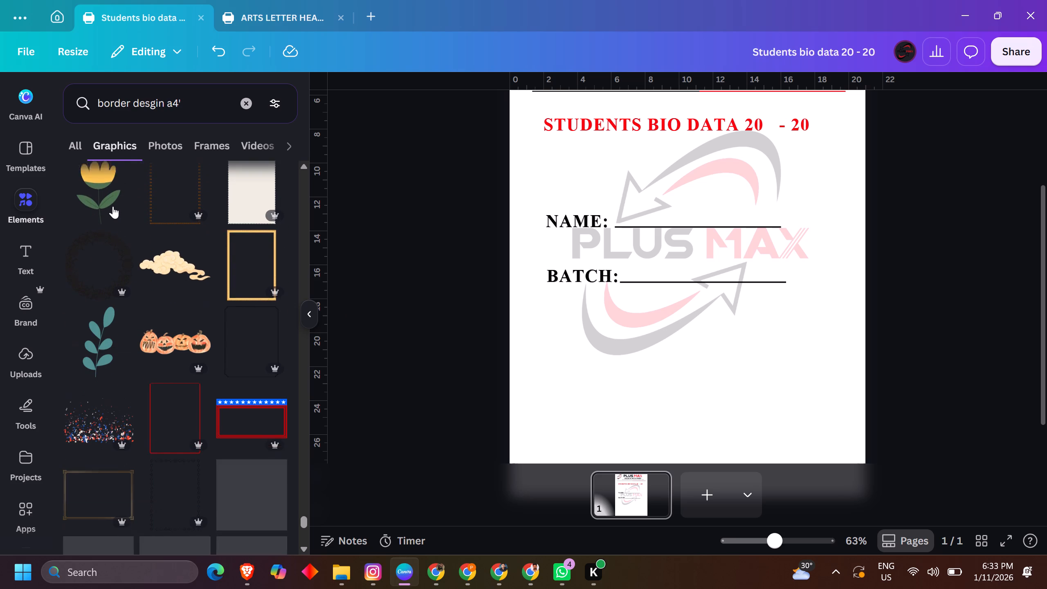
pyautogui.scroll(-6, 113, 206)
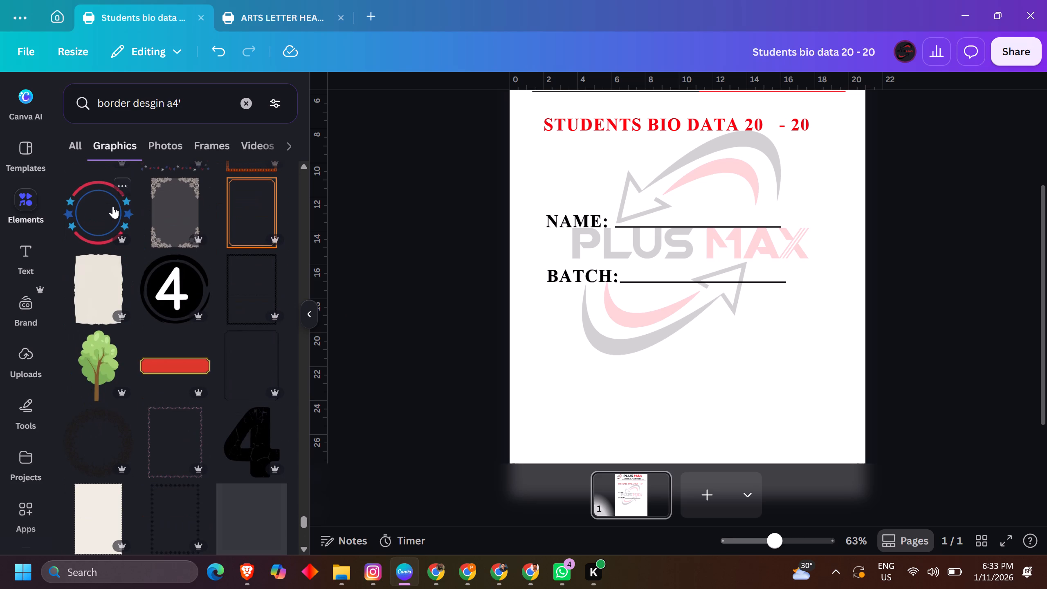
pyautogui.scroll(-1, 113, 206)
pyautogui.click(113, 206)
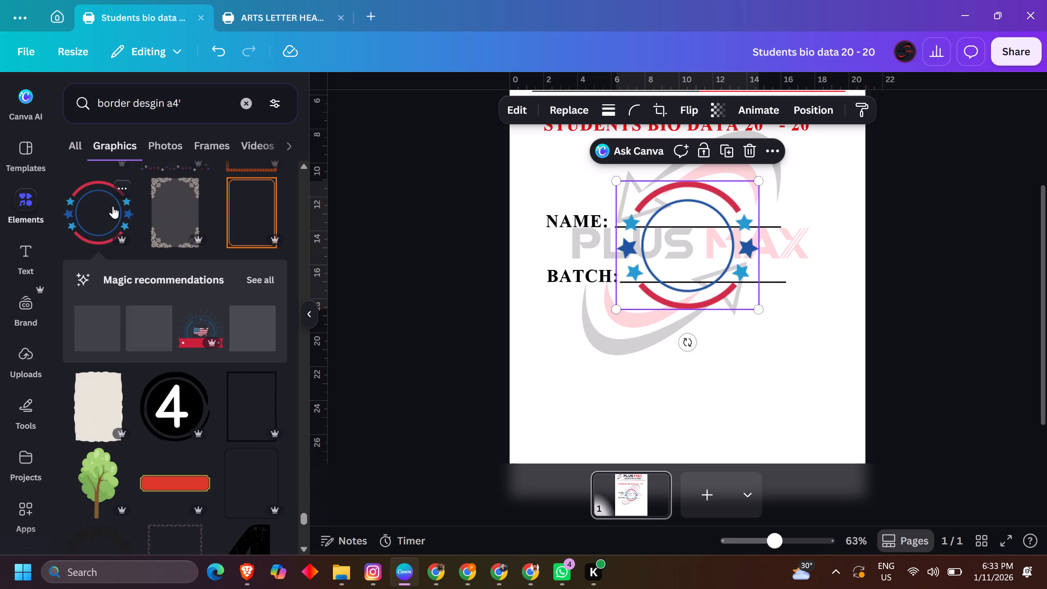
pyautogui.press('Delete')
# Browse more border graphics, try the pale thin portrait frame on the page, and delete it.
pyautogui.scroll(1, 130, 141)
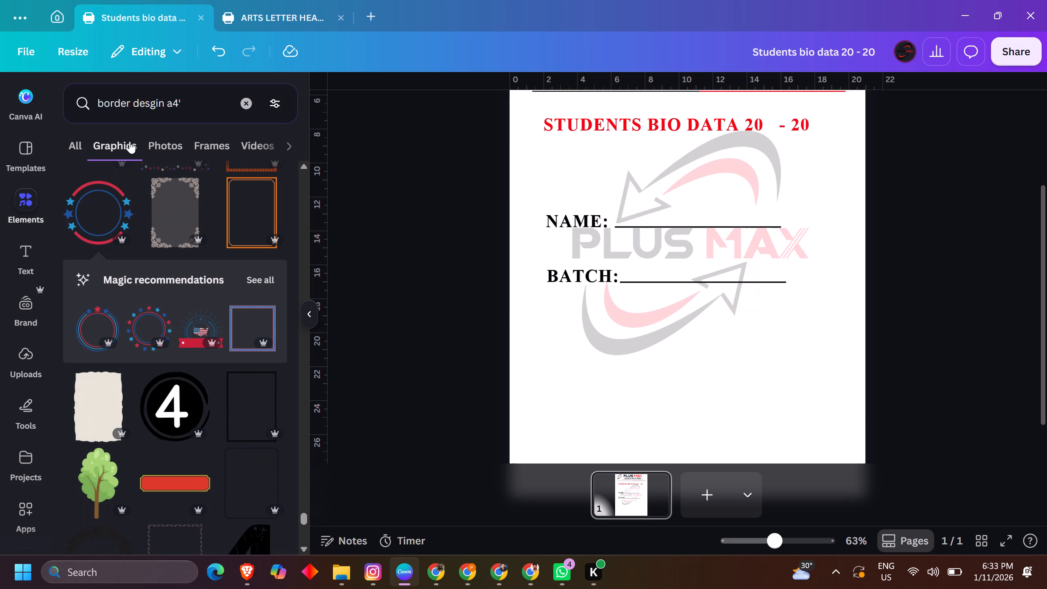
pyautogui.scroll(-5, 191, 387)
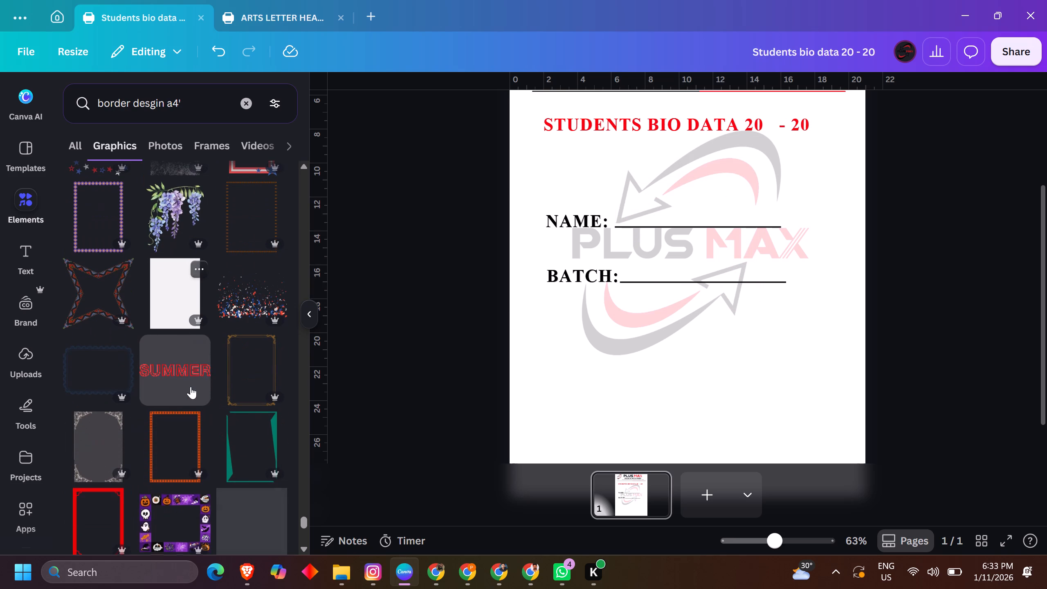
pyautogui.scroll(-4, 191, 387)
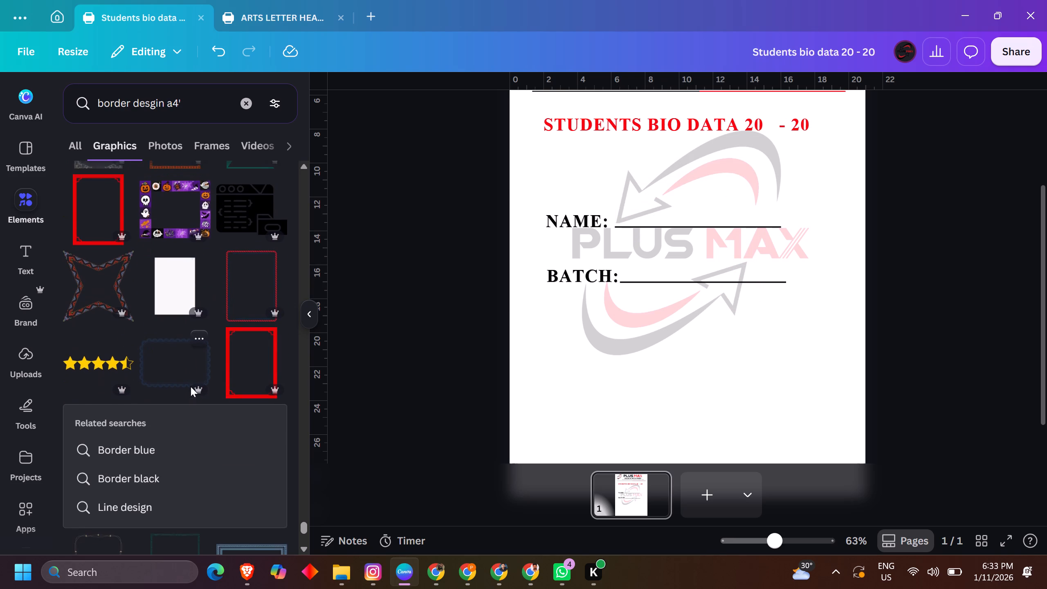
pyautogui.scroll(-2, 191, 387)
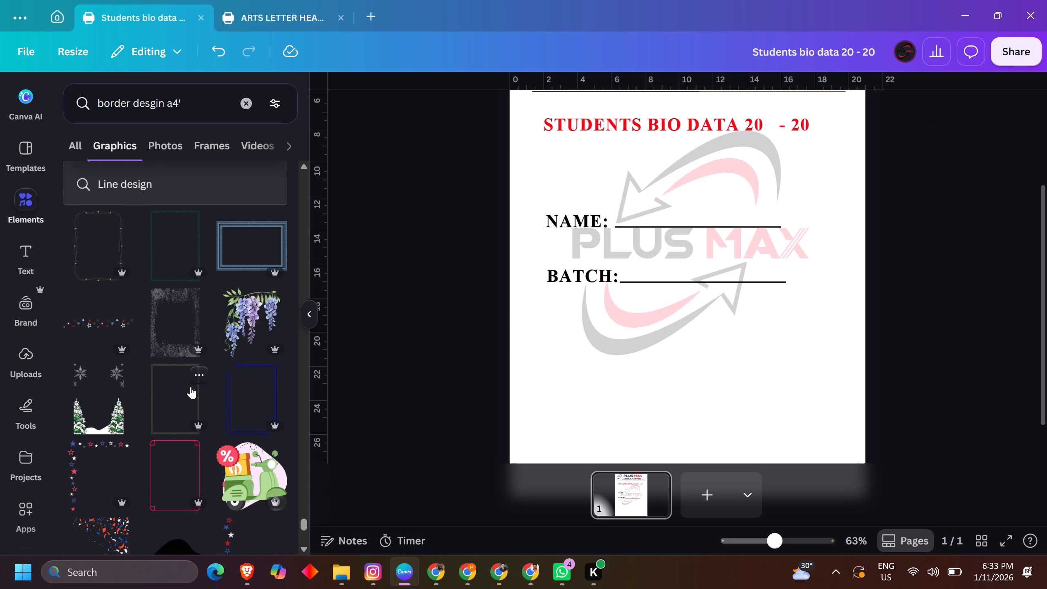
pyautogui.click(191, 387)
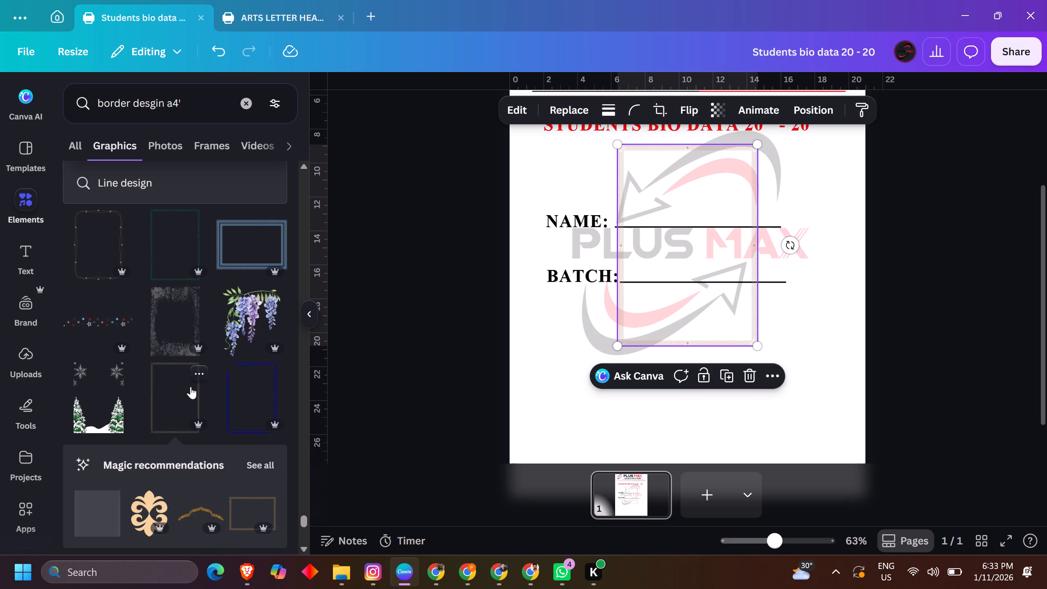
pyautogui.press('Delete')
# Look through the remaining border graphics for a portrait frame that suits the bio data page.
pyautogui.scroll(-2, 191, 387)
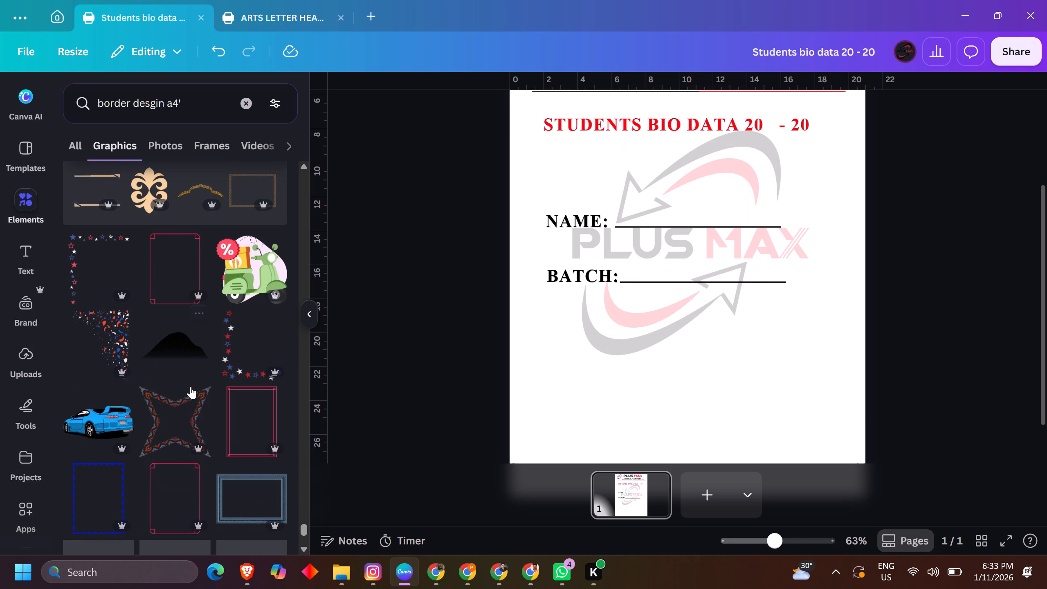
pyautogui.scroll(-3, 191, 387)
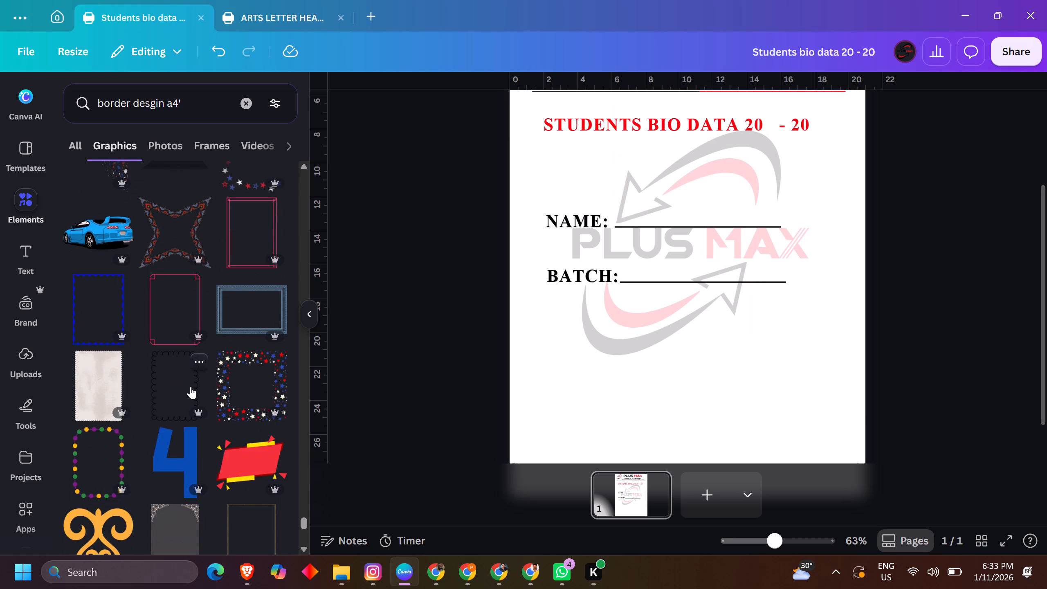
pyautogui.scroll(-4, 191, 387)
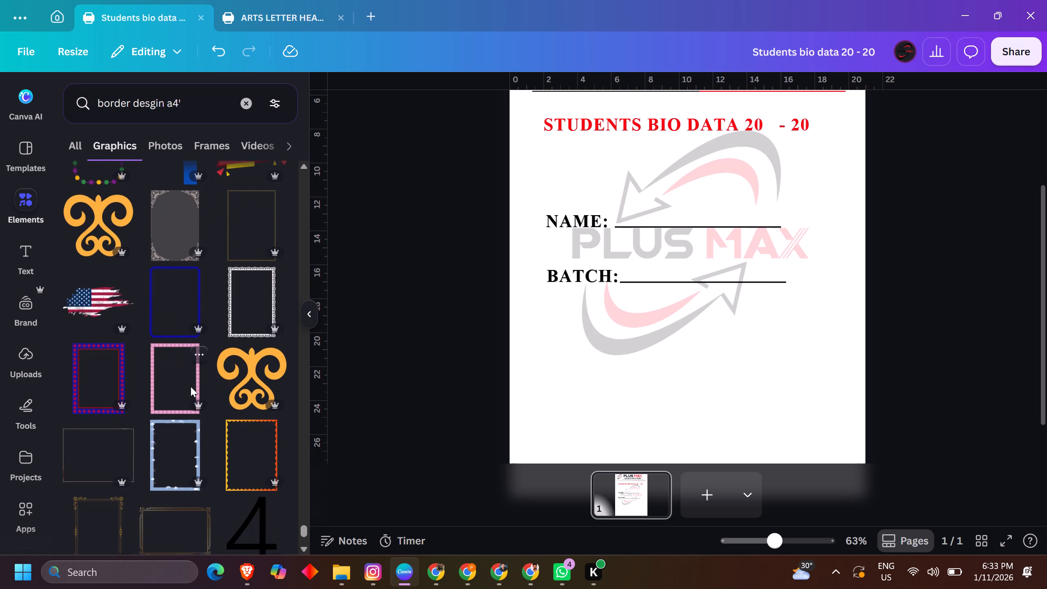
pyautogui.scroll(-2, 191, 387)
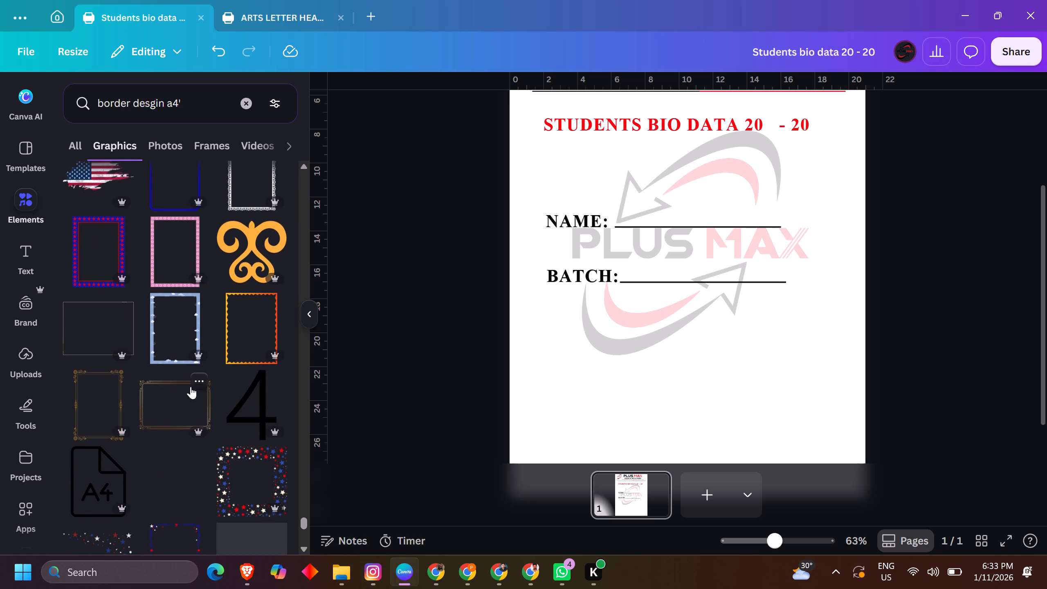
pyautogui.scroll(-5, 191, 387)
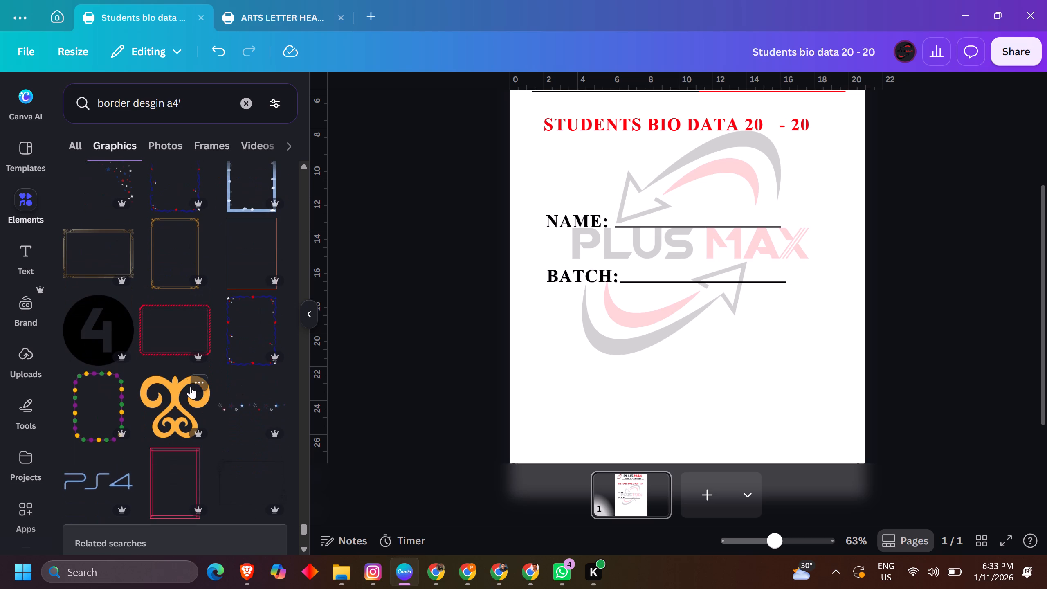
pyautogui.scroll(-1, 191, 387)
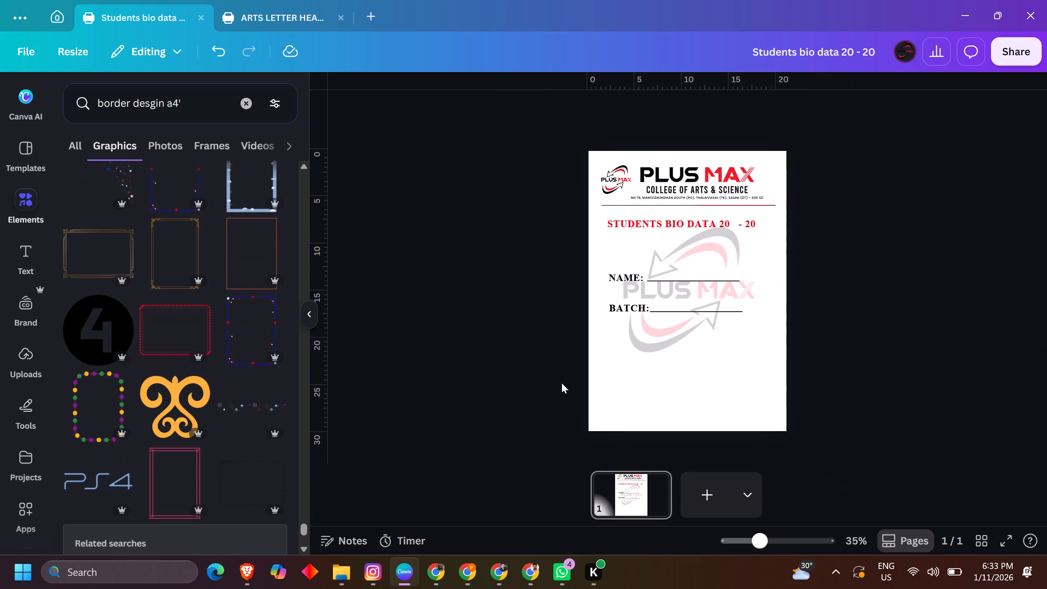
pyautogui.scroll(-1, 287, 329)
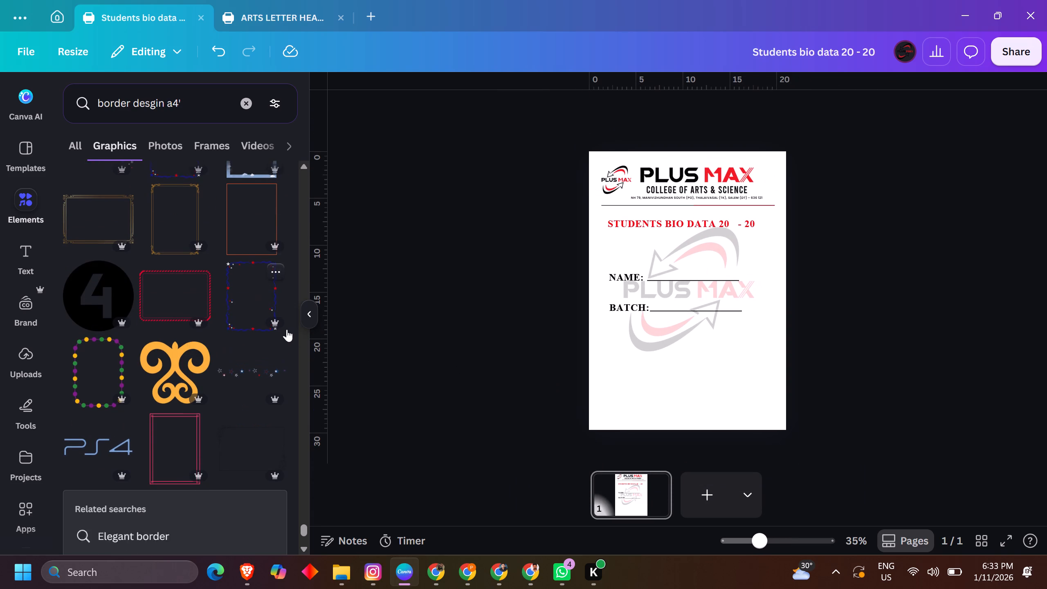
pyautogui.scroll(-7, 287, 329)
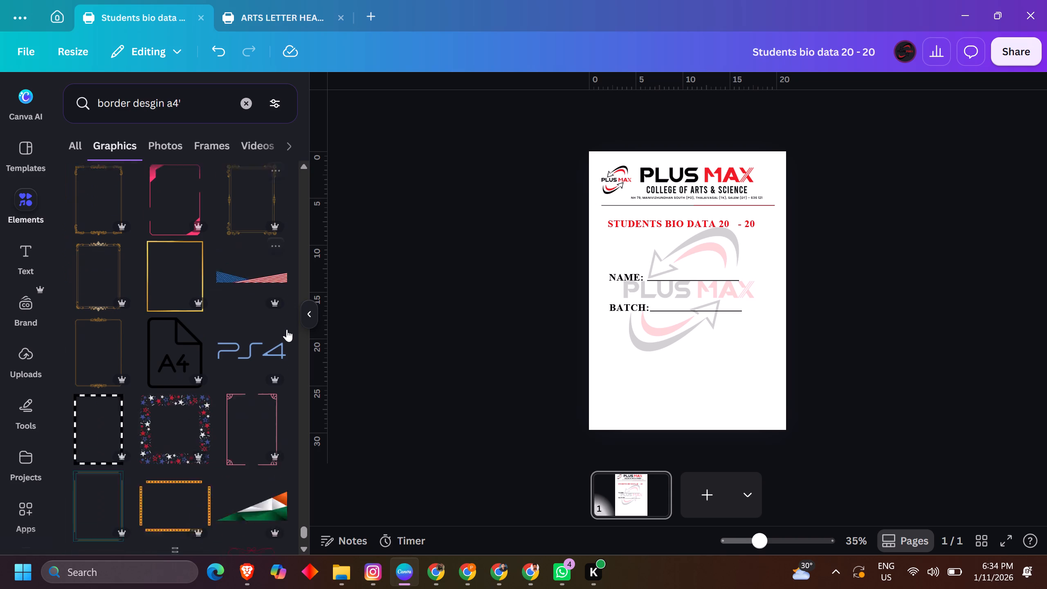
pyautogui.scroll(-6, 287, 329)
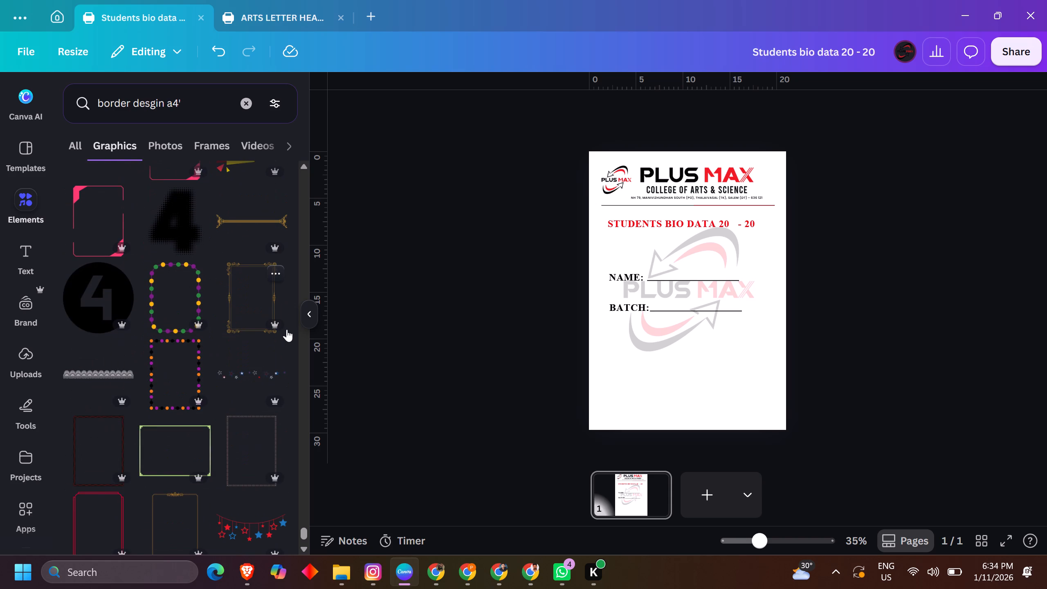
pyautogui.scroll(-2, 287, 329)
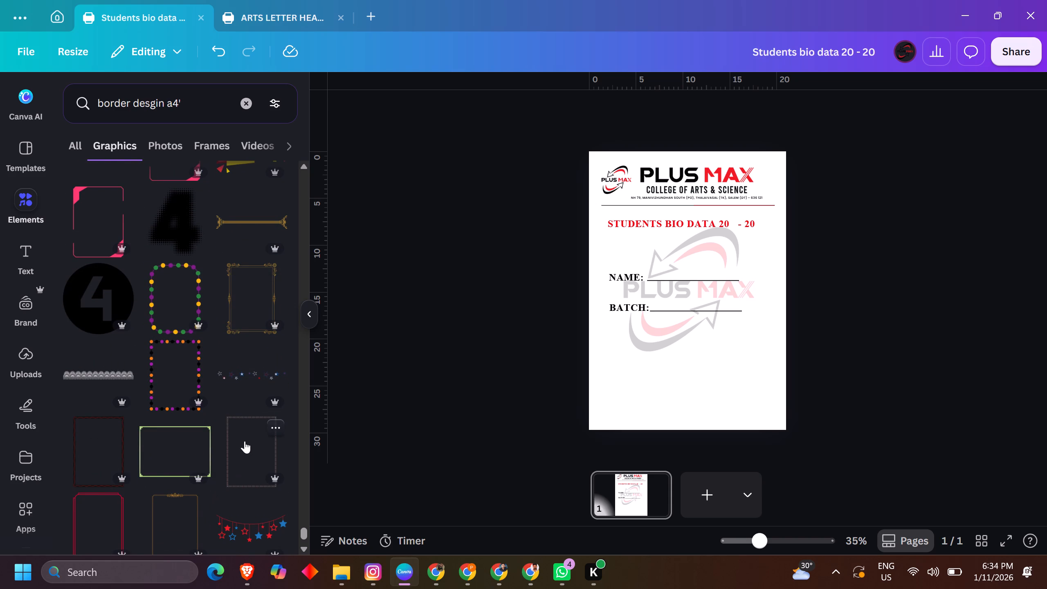
# Browse the border design templates and add the white one with black ornamental corners as a new page.
pyautogui.click(40, 148)
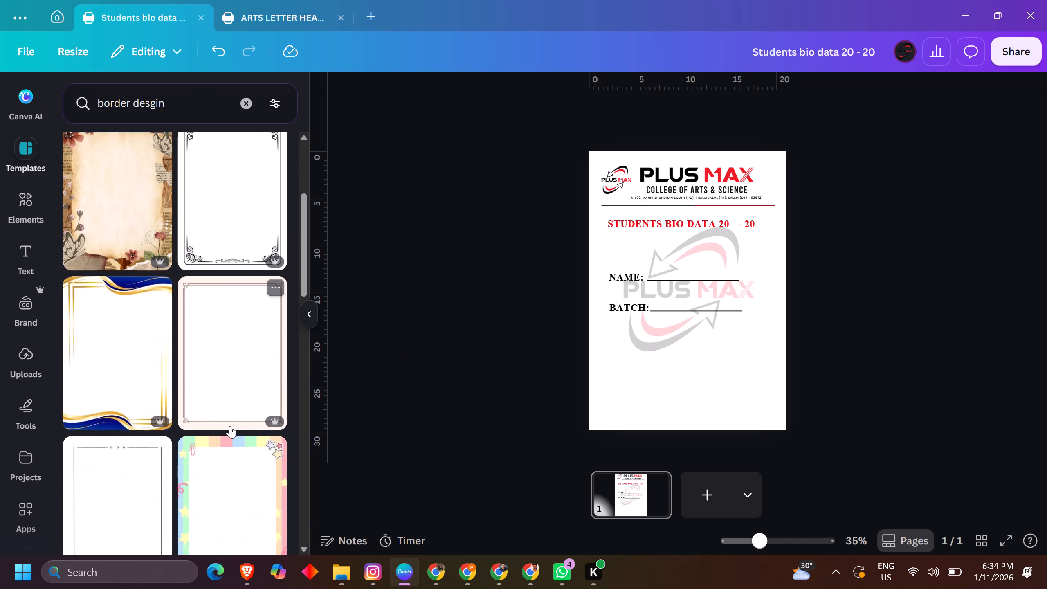
pyautogui.scroll(-4, 230, 426)
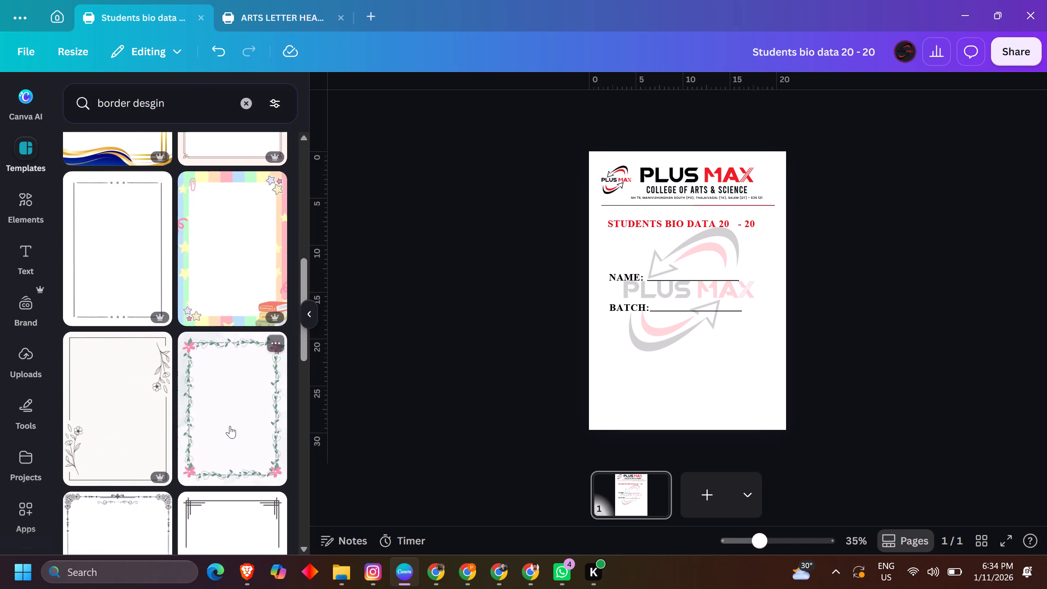
pyautogui.scroll(-3, 230, 426)
pyautogui.scroll(7, 230, 426)
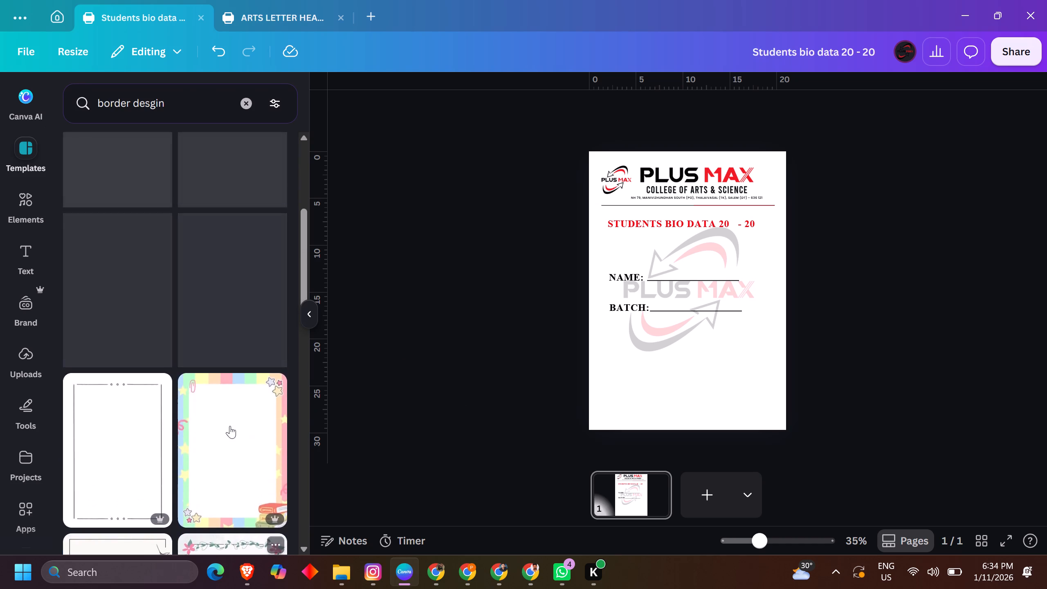
pyautogui.scroll(6, 230, 426)
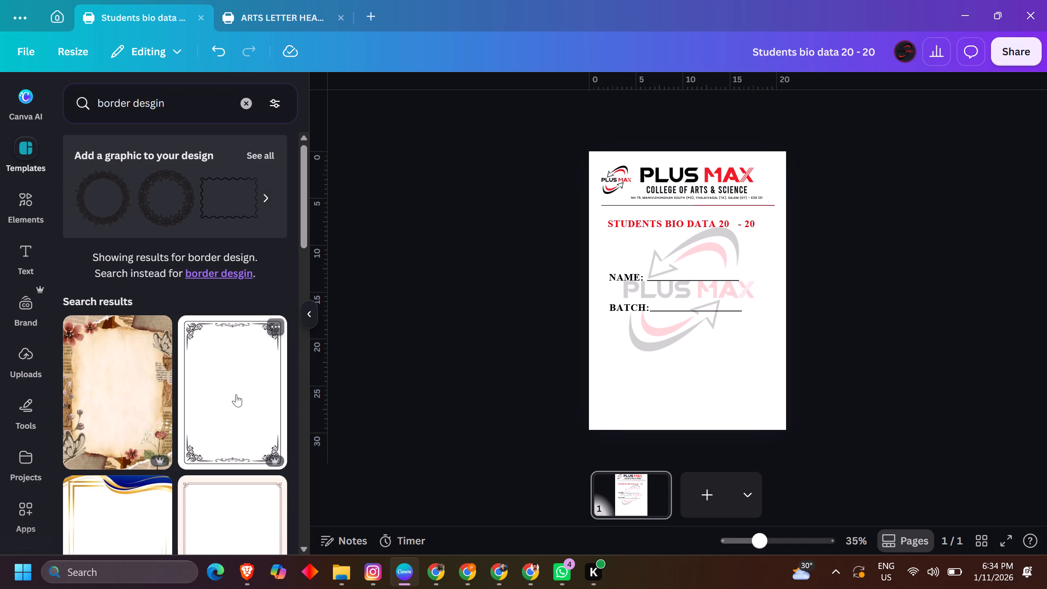
pyautogui.scroll(-3, 231, 344)
pyautogui.scroll(1, 231, 344)
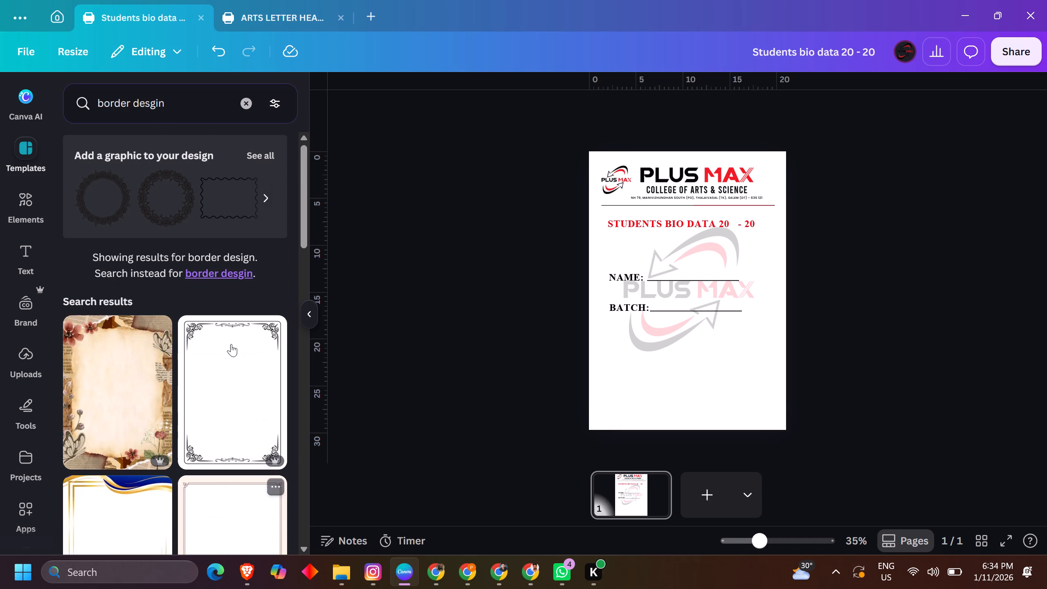
pyautogui.scroll(3, 231, 344)
pyautogui.click(231, 344)
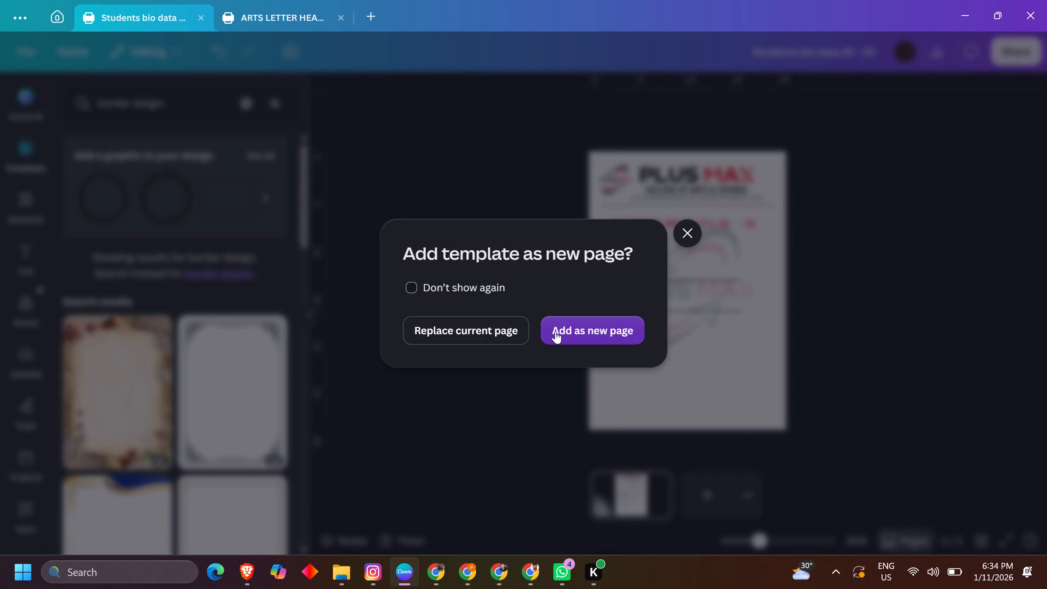
pyautogui.click(555, 331)
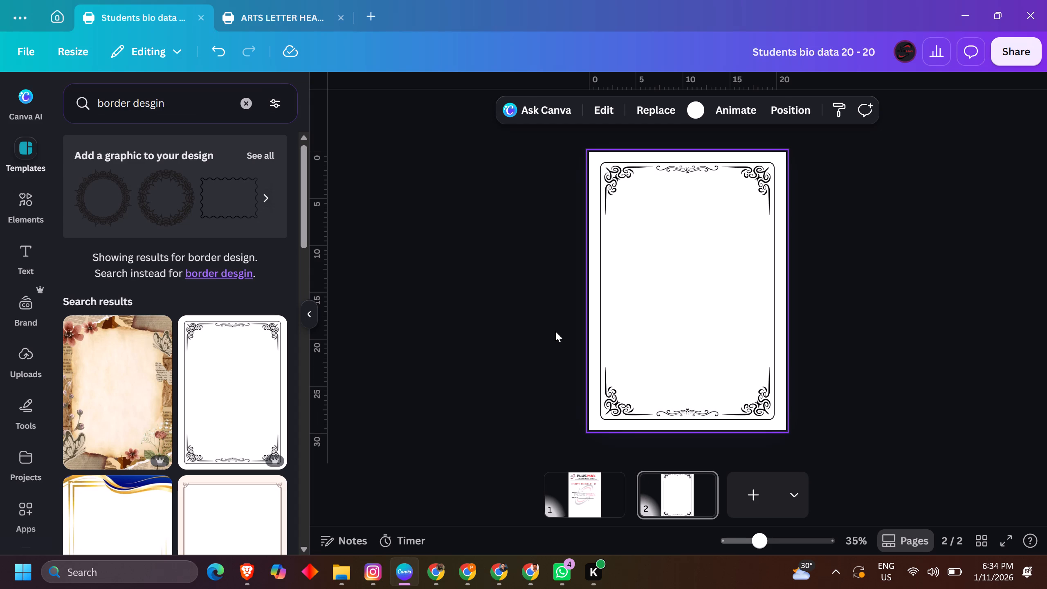
# Copy the letterhead, title, and name and batch fields from page 1 onto the bordered page 2.
pyautogui.click(598, 470)
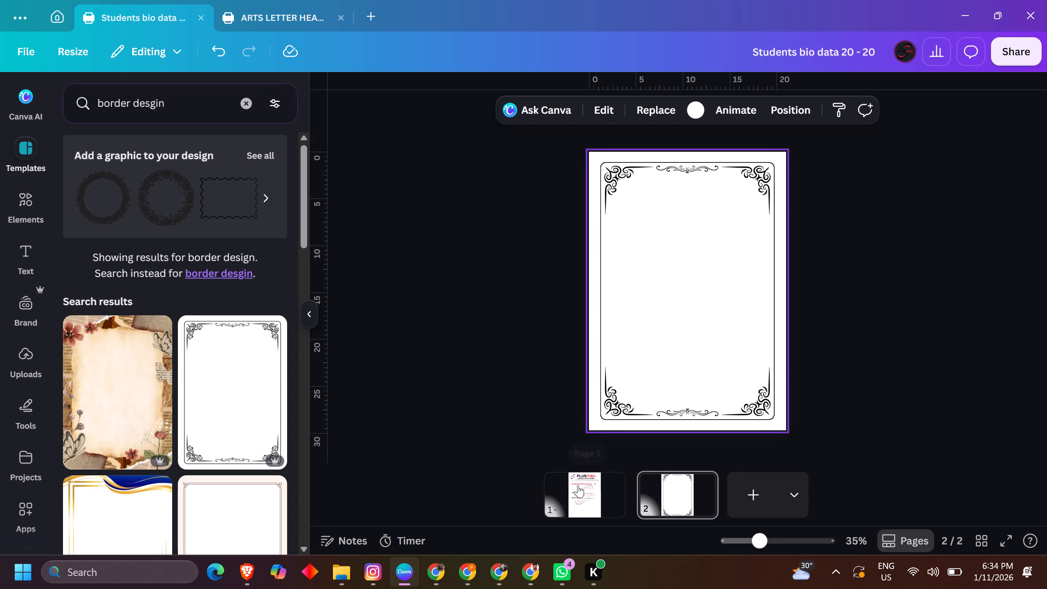
pyautogui.click(578, 485)
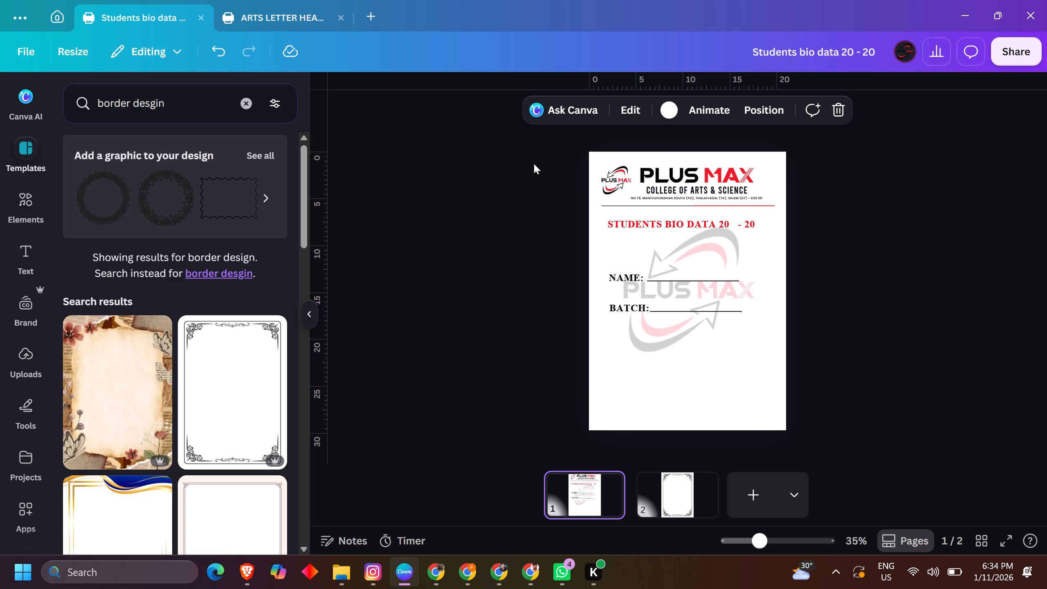
pyautogui.moveTo(534, 164); pyautogui.dragTo(883, 399)
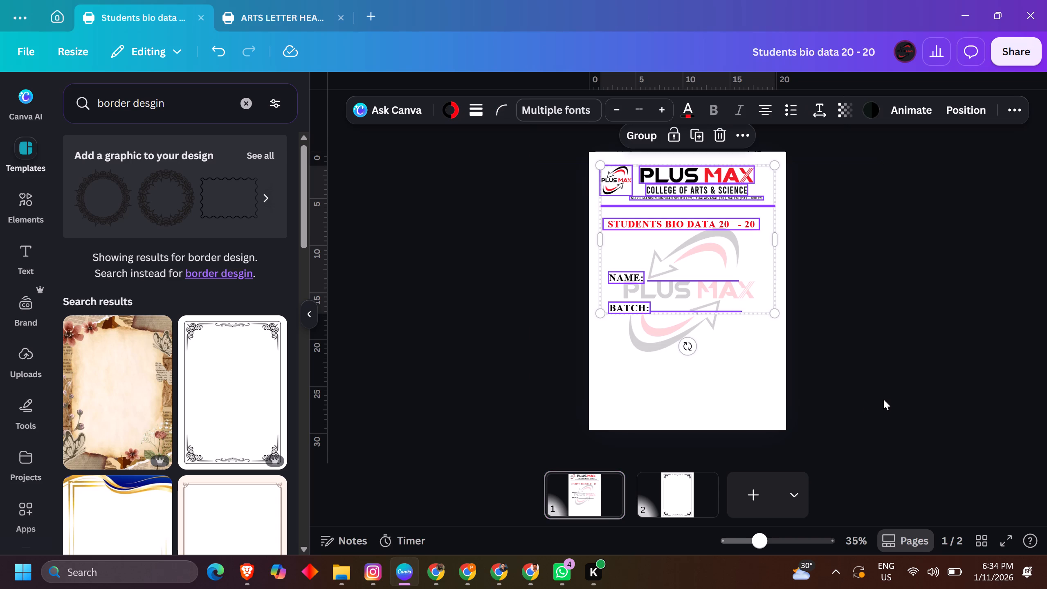
pyautogui.hotkey('ctrl', 'c')
pyautogui.click(699, 481)
pyautogui.click(686, 287)
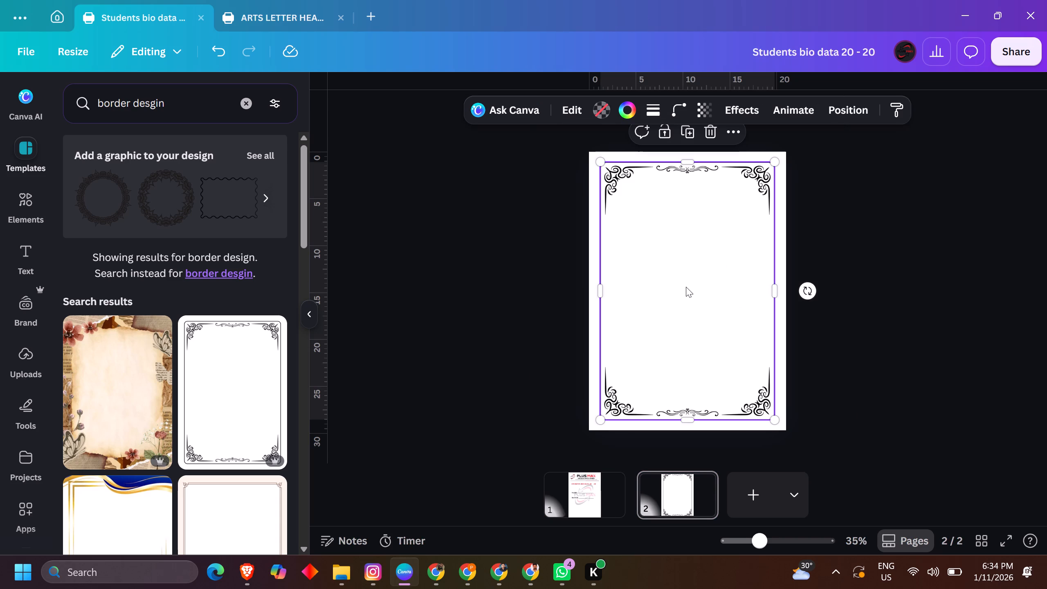
pyautogui.hotkey('ctrl', 'v')
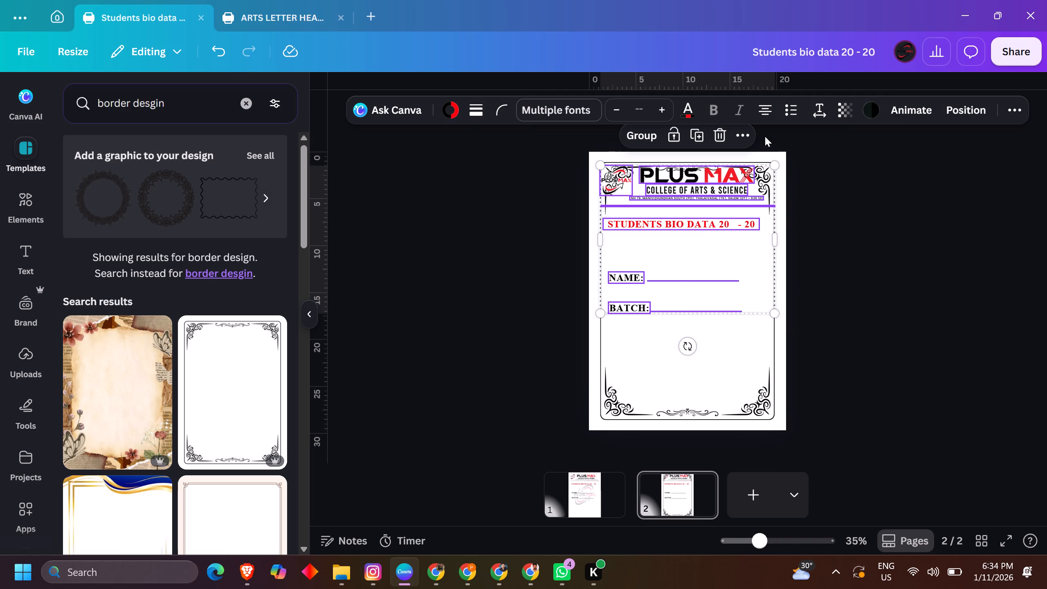
# Scale down the pasted letterhead, title and fields together and move them inside the ornamental border.
pyautogui.moveTo(777, 163); pyautogui.dragTo(746, 183)
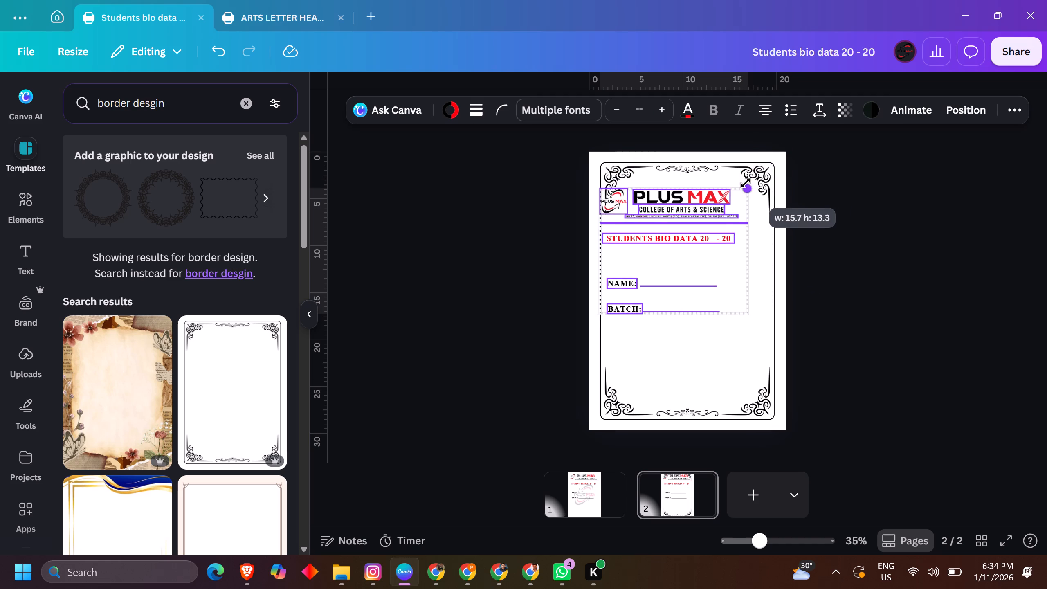
pyautogui.moveTo(746, 183); pyautogui.dragTo(756, 184)
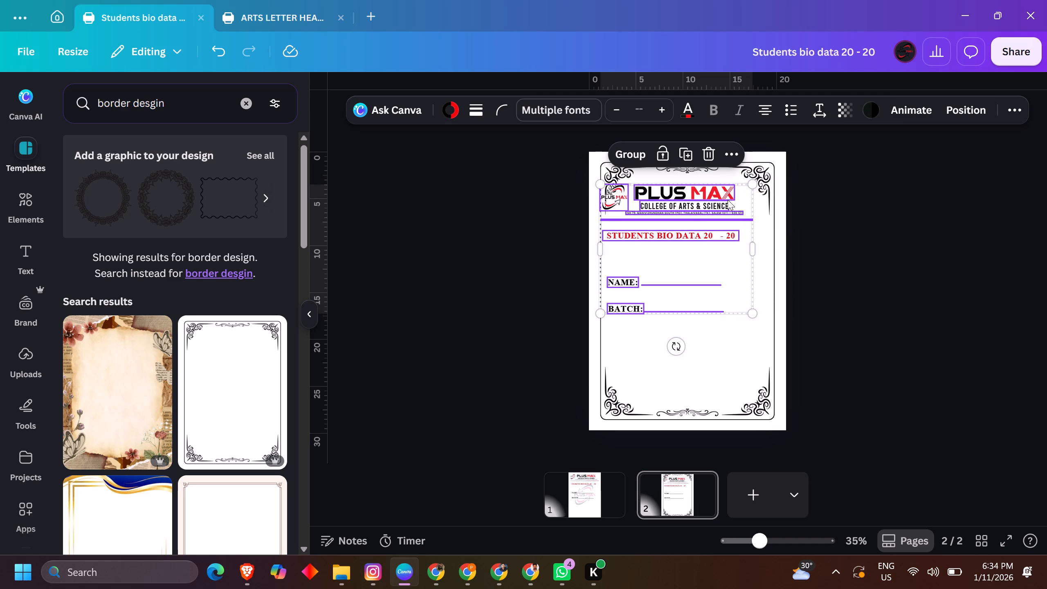
pyautogui.moveTo(708, 205); pyautogui.dragTo(721, 215)
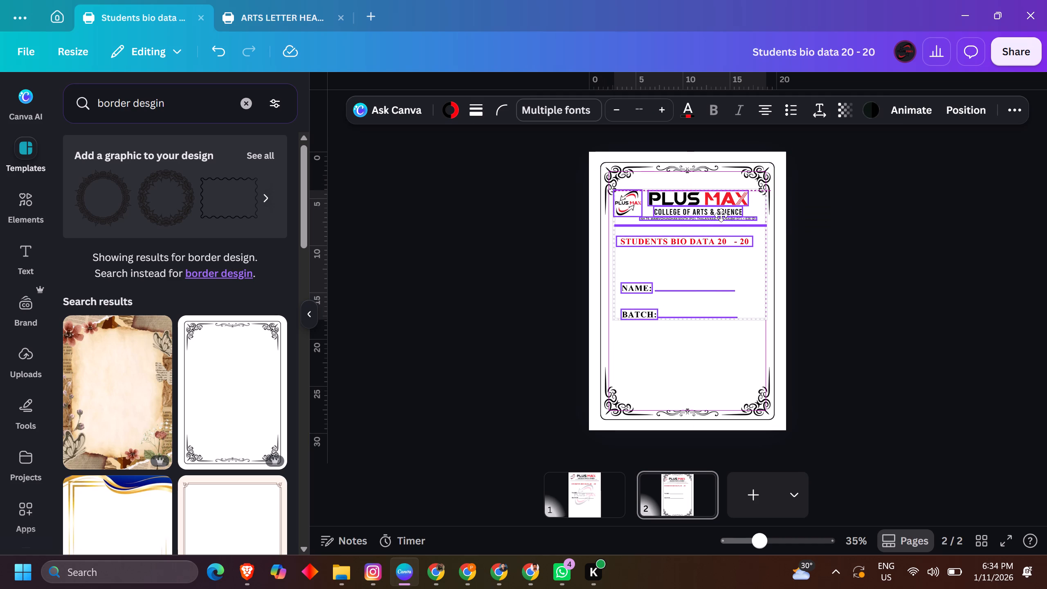
pyautogui.moveTo(721, 215); pyautogui.dragTo(721, 218)
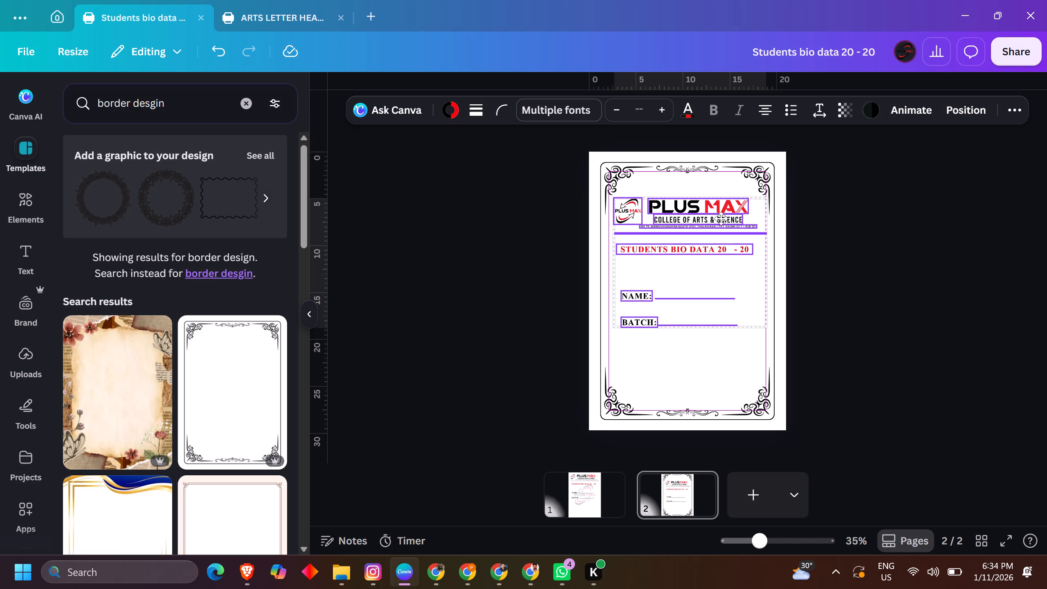
pyautogui.moveTo(721, 218); pyautogui.dragTo(723, 221)
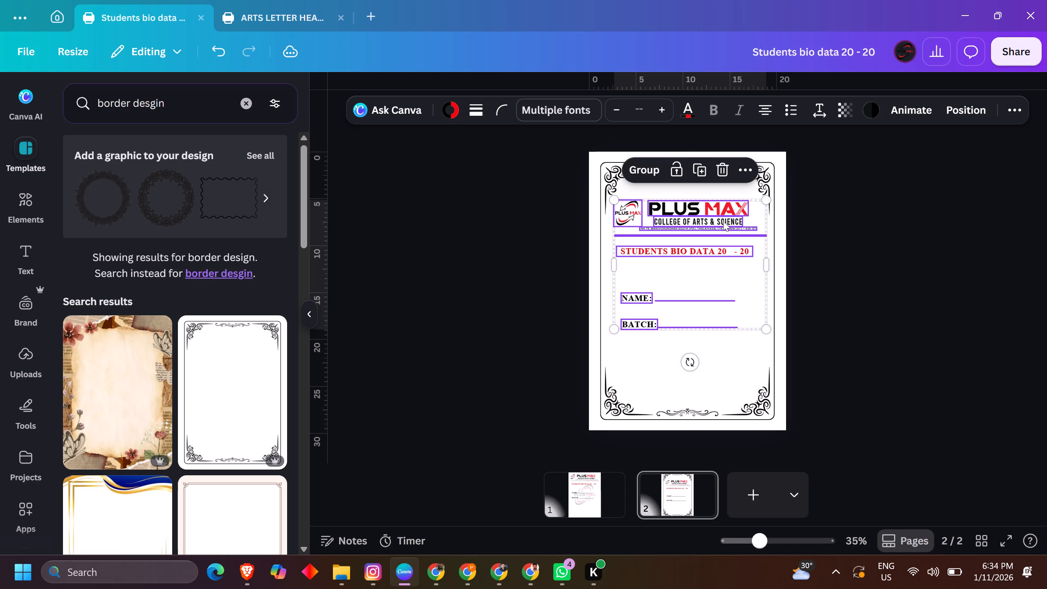
pyautogui.click(839, 231)
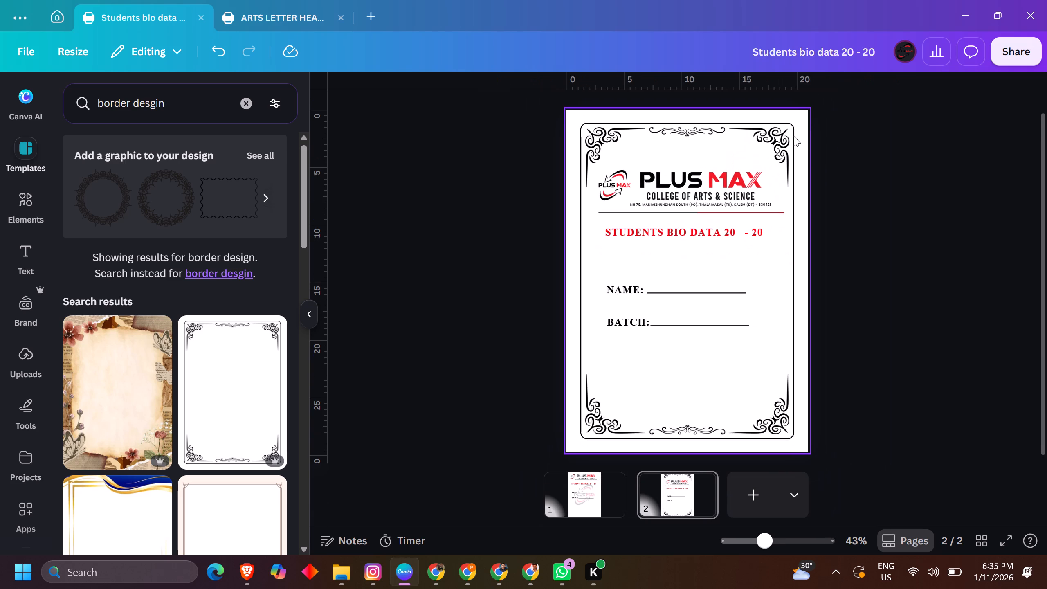
# Widen the border's outline rectangle to about 19.16 cm and centre it horizontally on the page.
pyautogui.click(792, 135)
pyautogui.moveTo(800, 282); pyautogui.dragTo(807, 282)
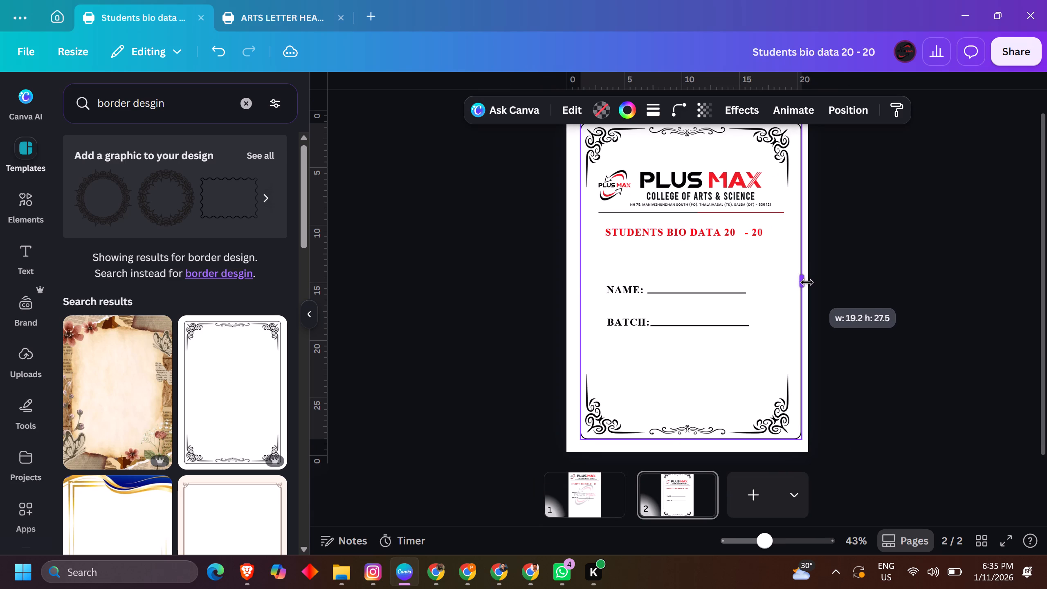
pyautogui.moveTo(807, 282); pyautogui.dragTo(807, 283)
pyautogui.click(840, 113)
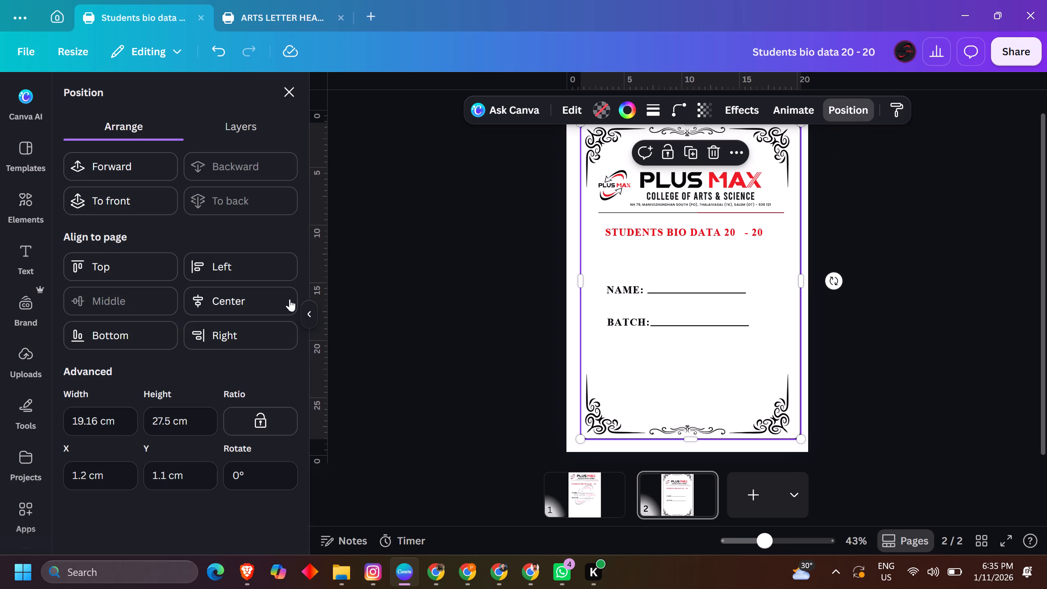
pyautogui.click(265, 313)
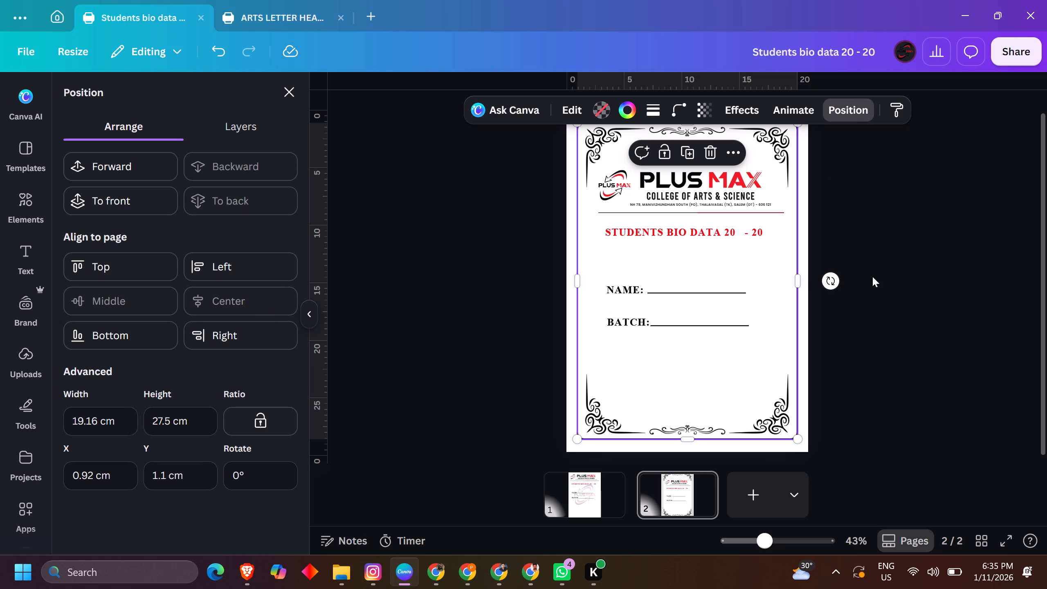
pyautogui.doubleClick(880, 268)
# Nudge the page's top-right corner ornament up and outward towards the corner of the widened outline.
pyautogui.click(786, 155)
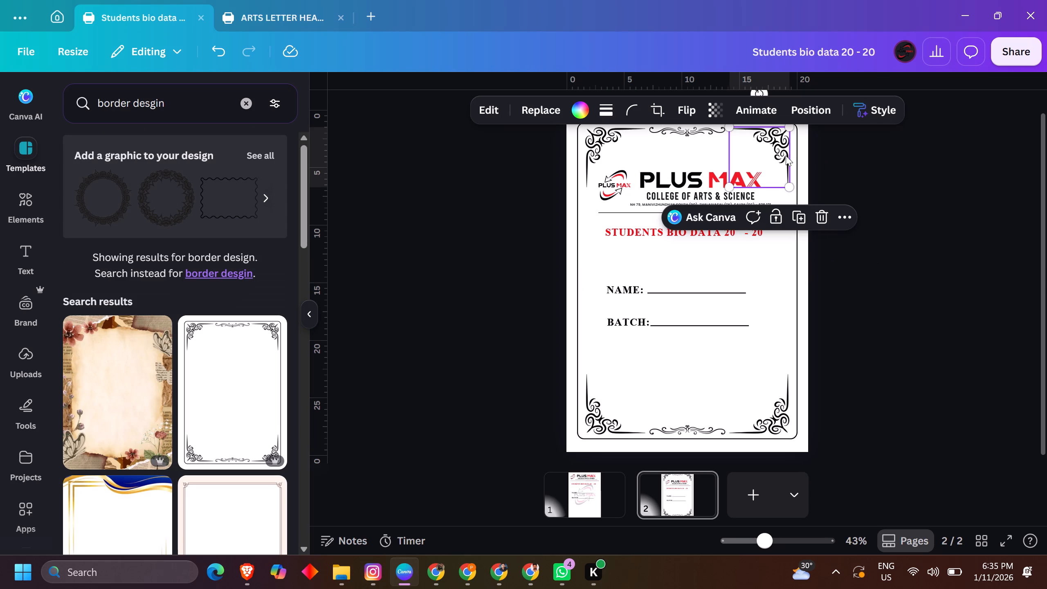
pyautogui.press('Up')
pyautogui.press('Right')
pyautogui.press('Right')
pyautogui.press('Up')
pyautogui.press('Up')
pyautogui.press('Right')
pyautogui.press('Up')
pyautogui.press('Right')
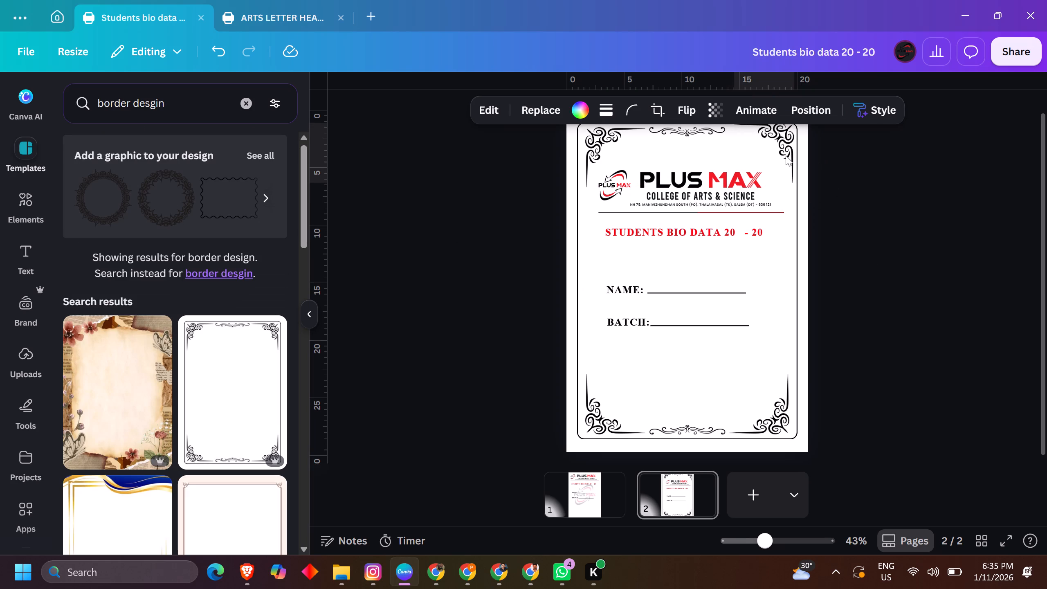
# Nudge the page's top-left corner ornament up and outward towards the corner of the outline.
pyautogui.scroll(1, 786, 155)
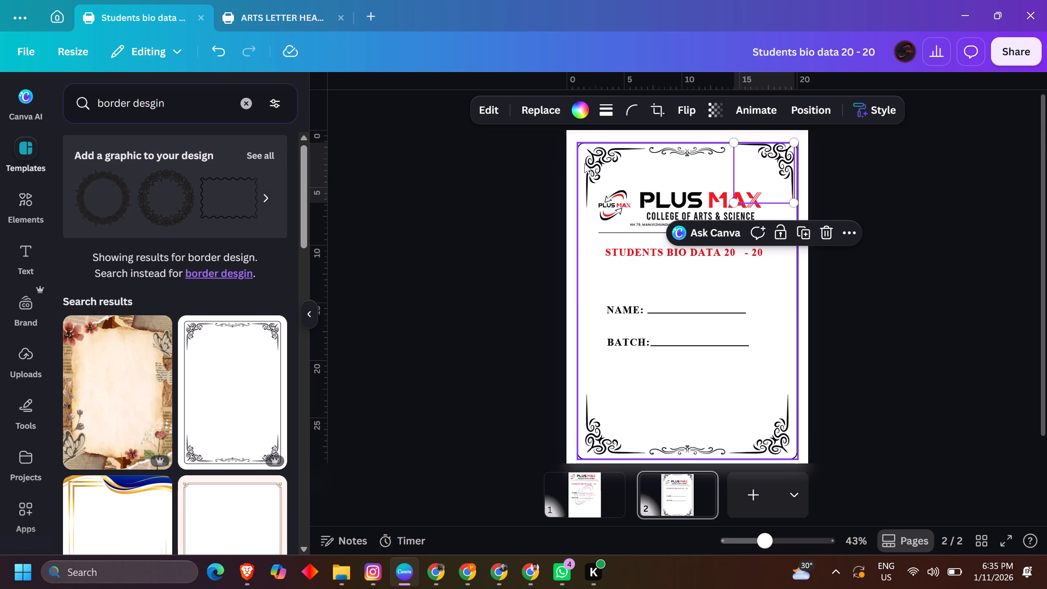
pyautogui.click(584, 163)
pyautogui.click(598, 171)
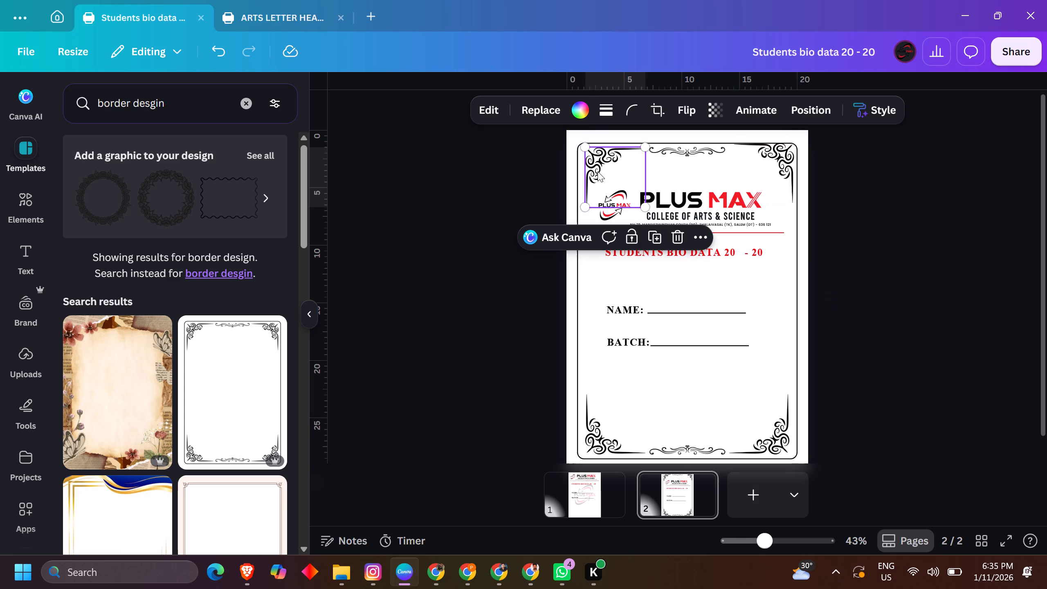
pyautogui.press('Left')
pyautogui.press('Up')
pyautogui.press('Left')
pyautogui.press('Up')
pyautogui.press('Left')
pyautogui.press('Left')
pyautogui.press('Up')
pyautogui.press('Up')
pyautogui.press('Left')
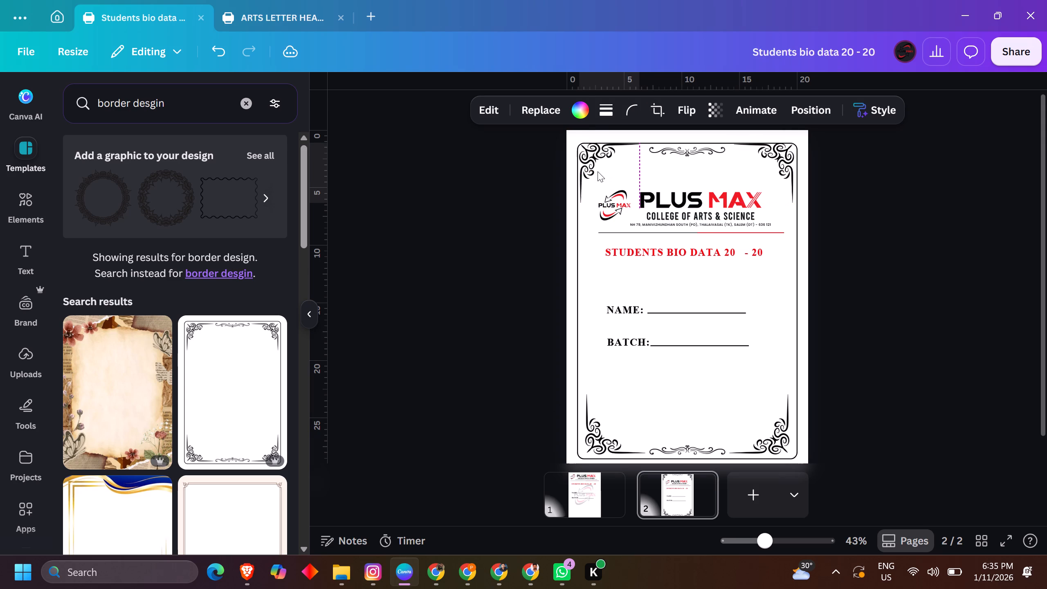
pyautogui.press('Down')
# Nudge the page's bottom-left corner ornament down and outward towards the corner of the outline.
pyautogui.scroll(-2, 598, 171)
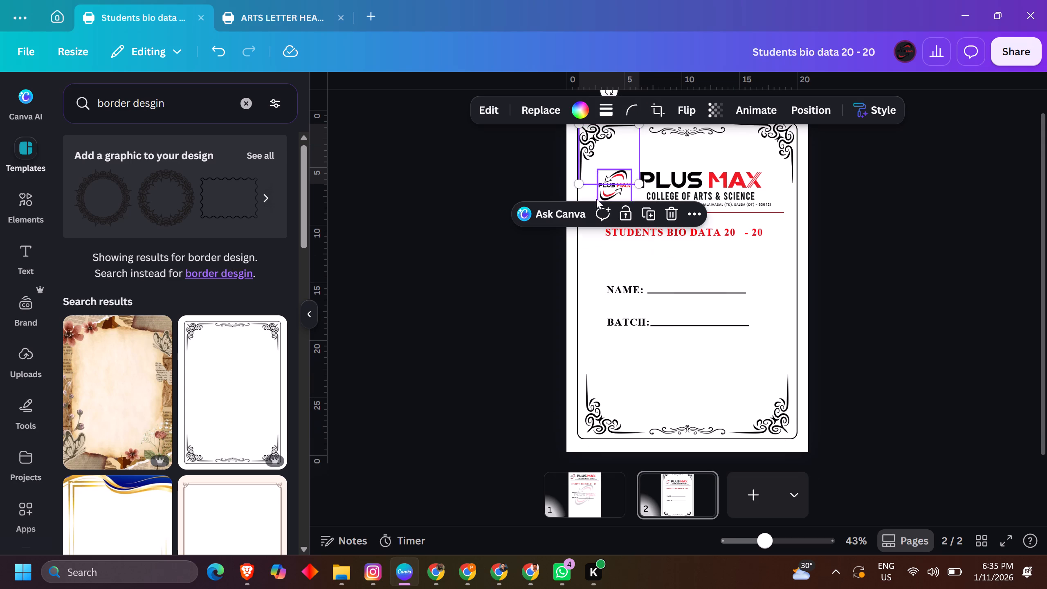
pyautogui.click(611, 403)
pyautogui.press('Left')
pyautogui.press('Down')
pyautogui.press('Left')
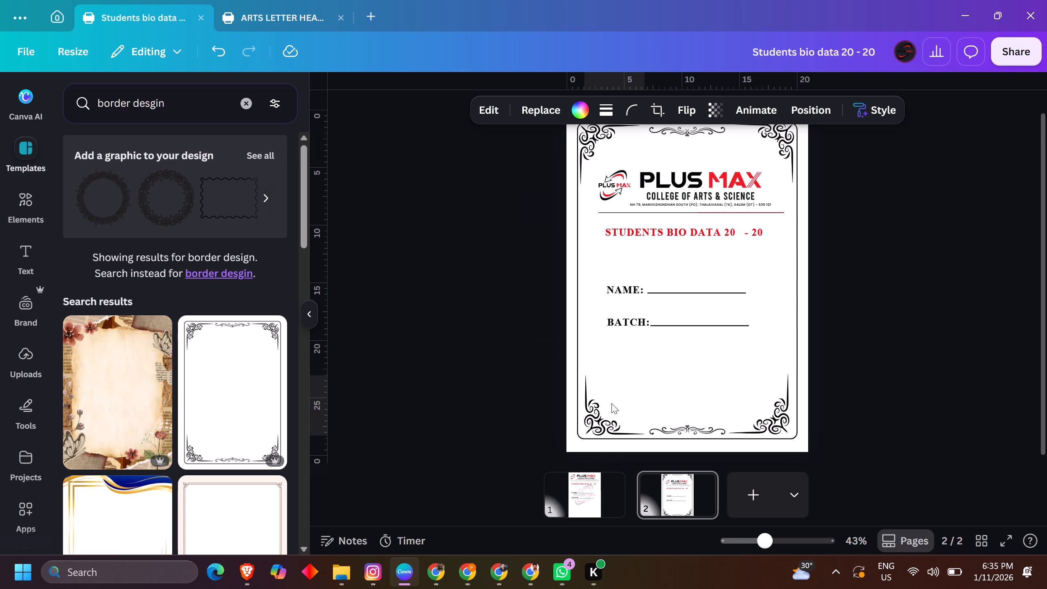
pyautogui.press('Down')
pyautogui.press('Left')
pyautogui.press('Left')
pyautogui.press('Down')
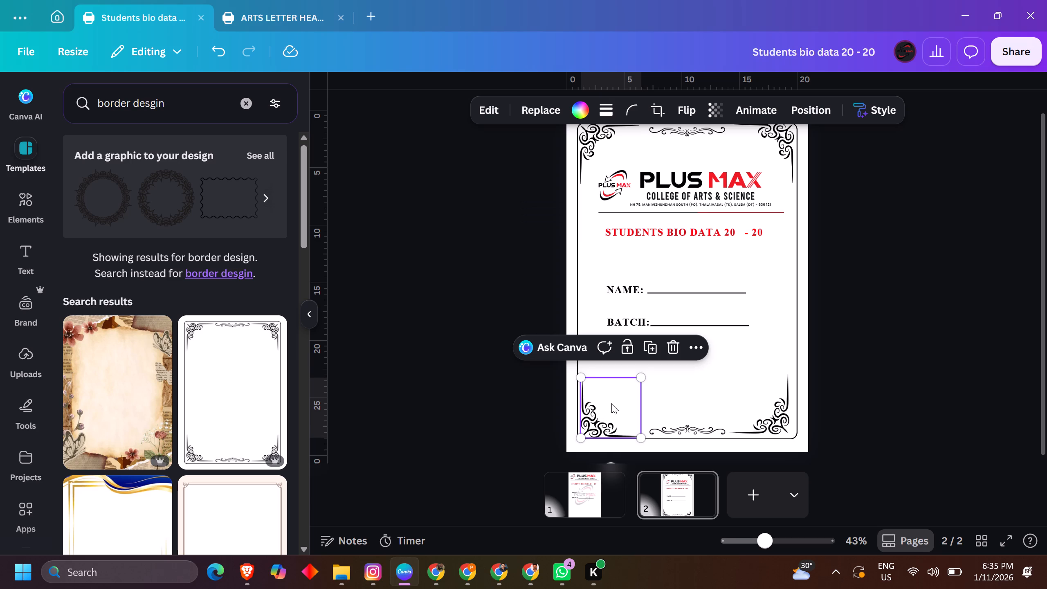
# Nudge the page's bottom-right corner ornament down and outward towards the corner of the outline.
pyautogui.click(771, 411)
pyautogui.press('Down')
pyautogui.press('Right')
pyautogui.press('Right')
pyautogui.press('Down')
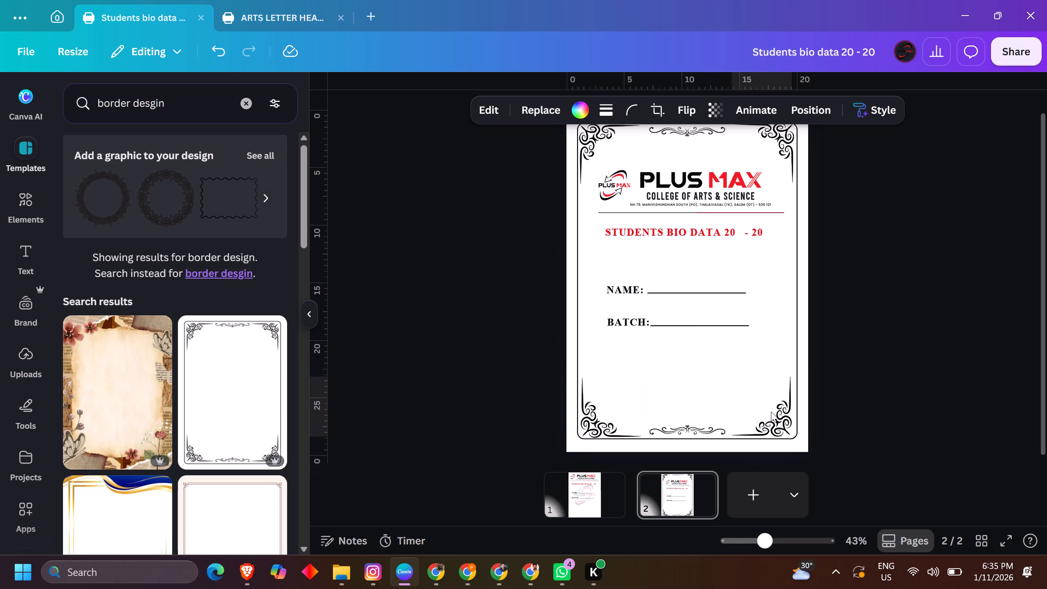
pyautogui.press('Down')
pyautogui.press('Right')
pyautogui.press('Down')
pyautogui.press('Right')
pyautogui.press('Down')
pyautogui.press('Right')
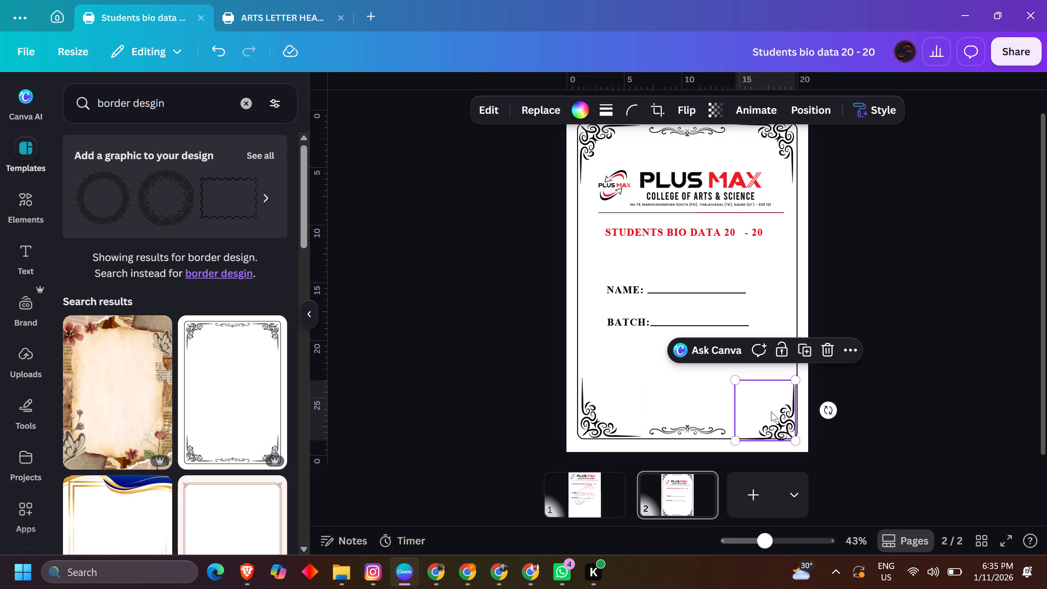
pyautogui.click(961, 193)
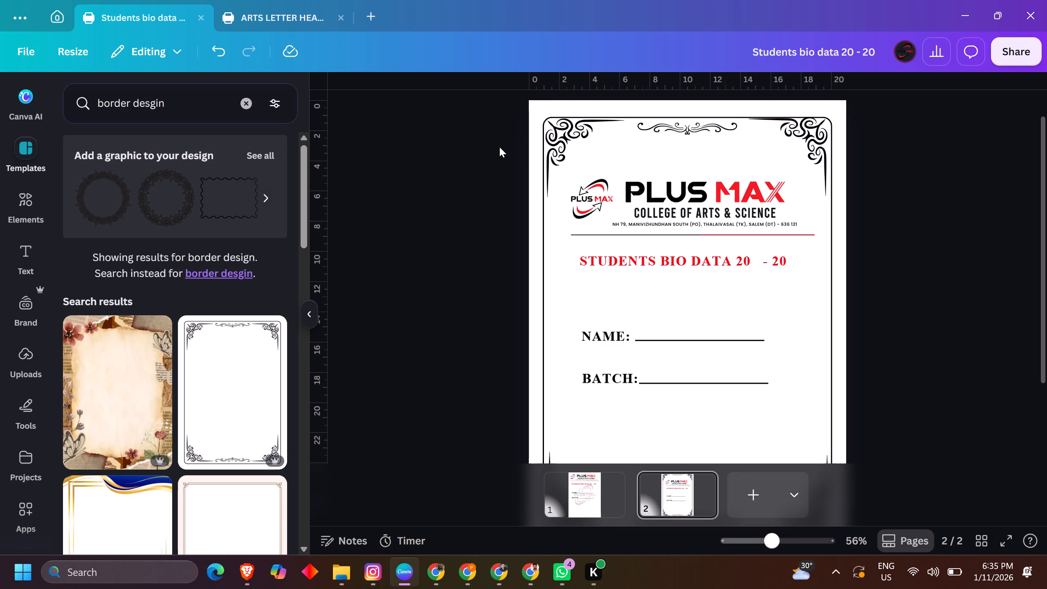
# Lock the border outline together with the two top corner ornaments and the top centre flourish.
pyautogui.moveTo(499, 147); pyautogui.dragTo(983, 114)
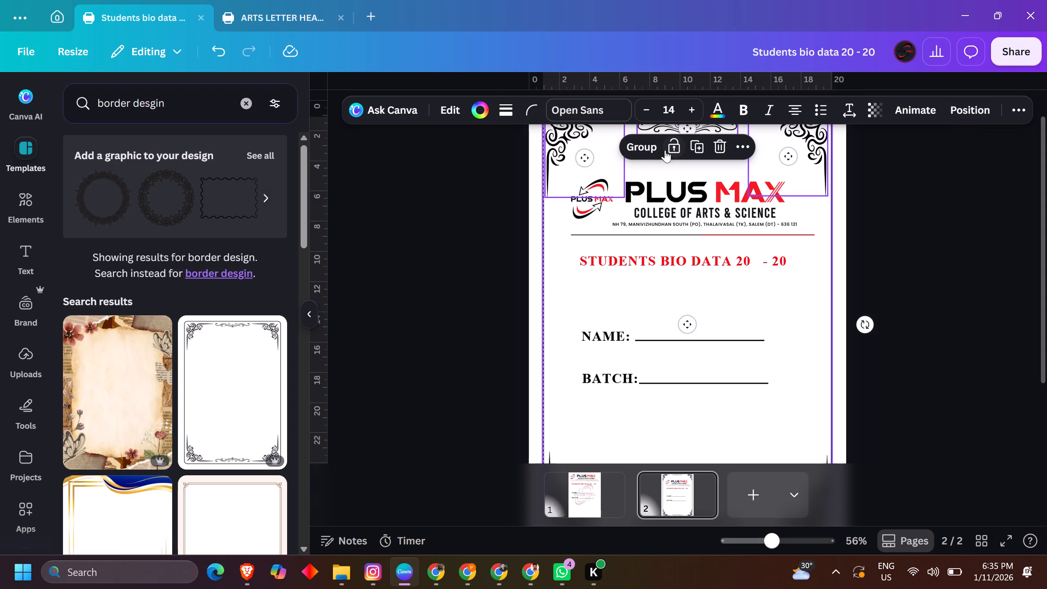
pyautogui.click(670, 153)
pyautogui.scroll(-3, 670, 153)
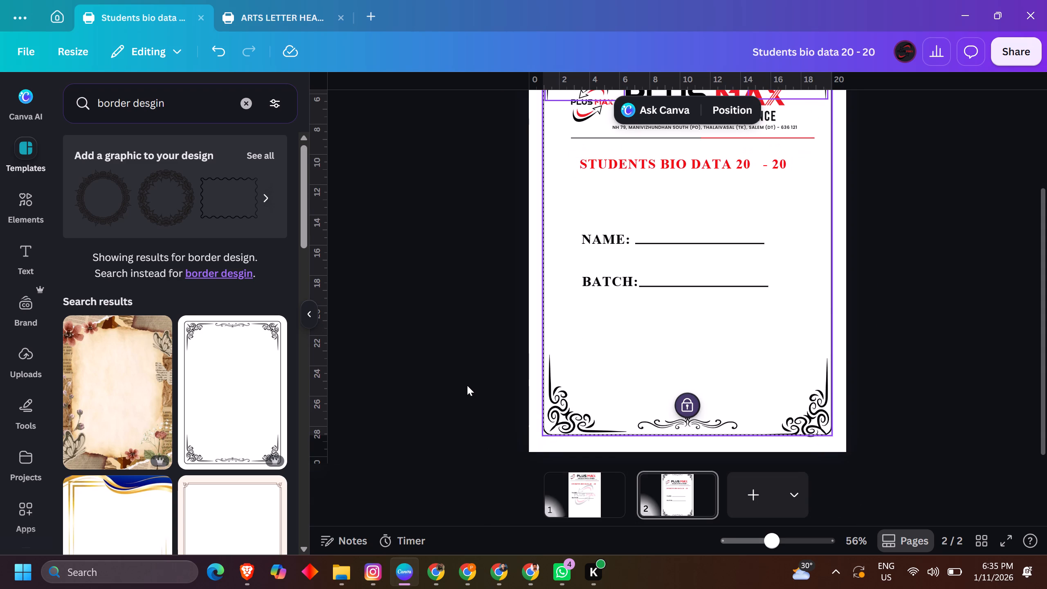
# Lock the two bottom corner ornaments together with the bottom centre flourish.
pyautogui.moveTo(467, 385); pyautogui.dragTo(957, 477)
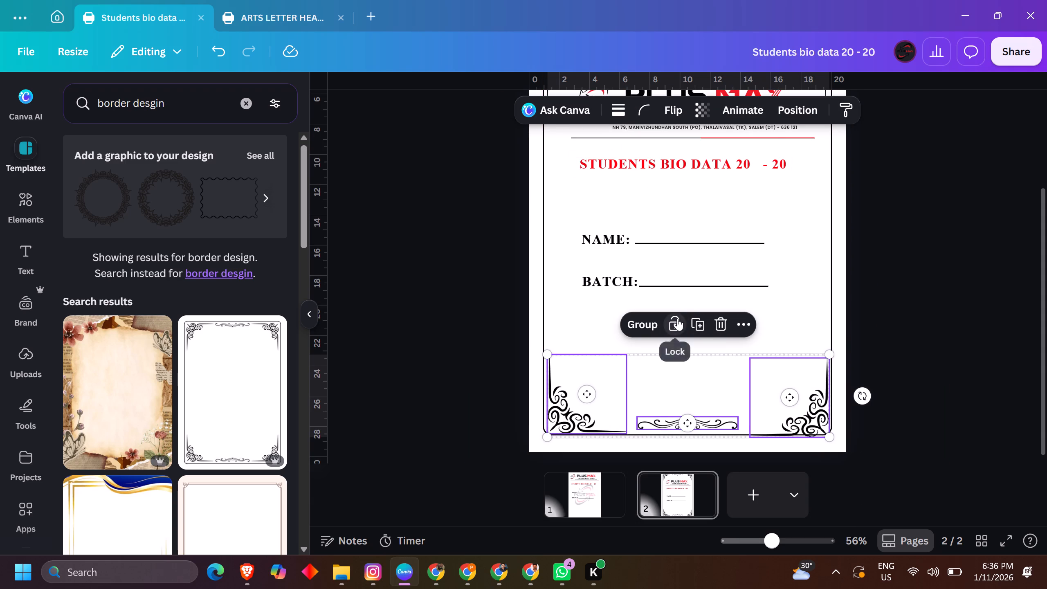
pyautogui.click(677, 318)
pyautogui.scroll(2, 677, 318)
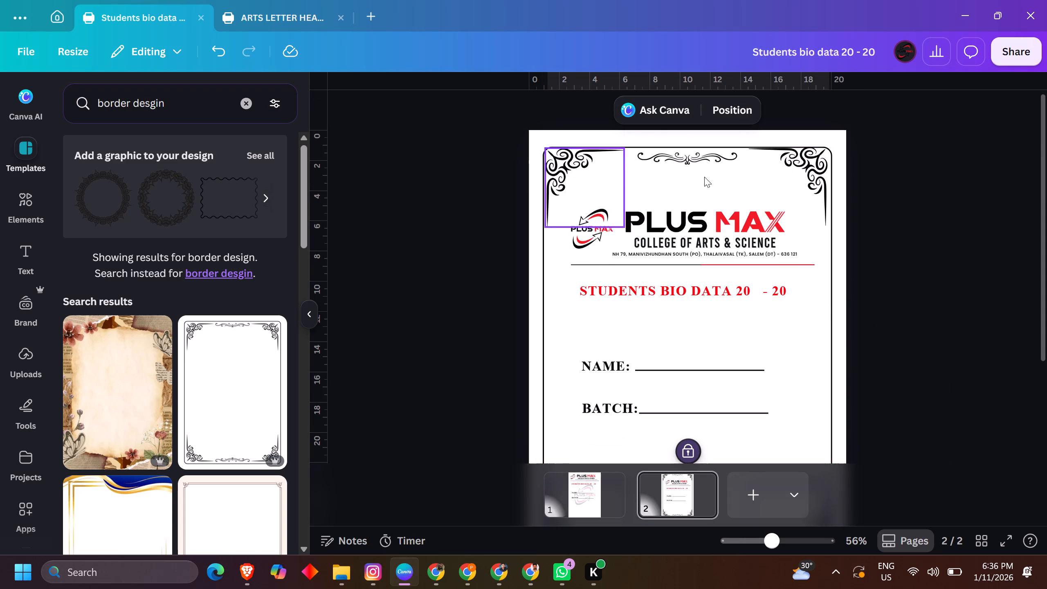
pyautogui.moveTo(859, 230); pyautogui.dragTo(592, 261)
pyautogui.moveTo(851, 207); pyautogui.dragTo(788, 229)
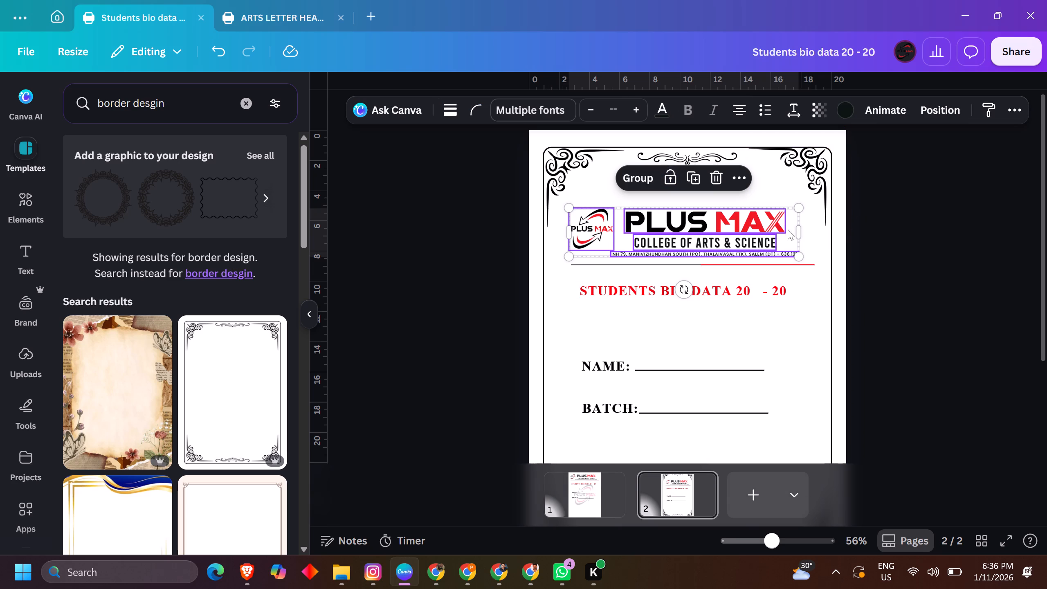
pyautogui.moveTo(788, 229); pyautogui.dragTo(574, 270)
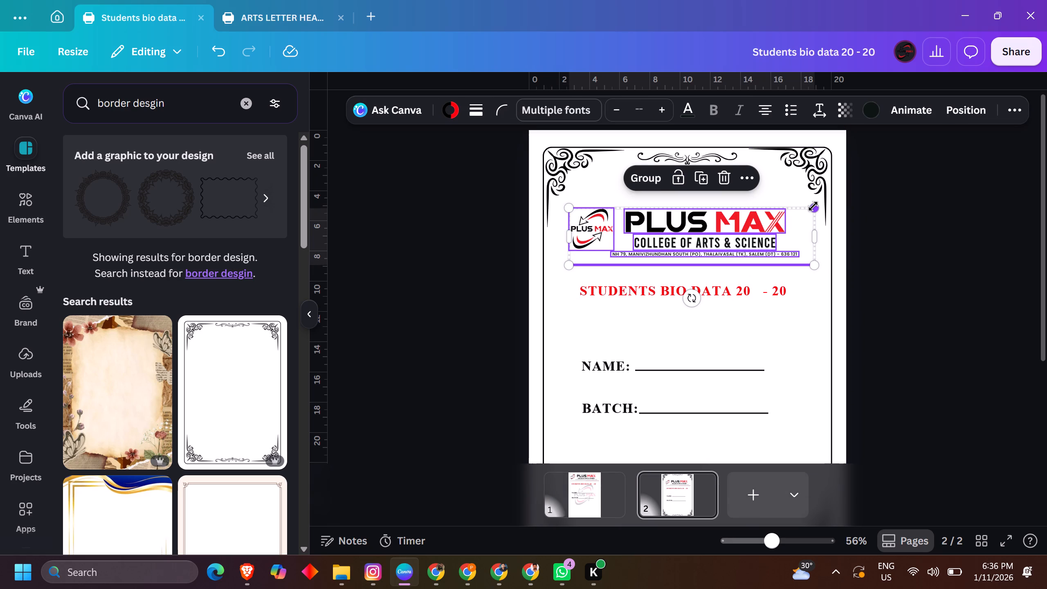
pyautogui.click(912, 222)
# Unlock and delete both ornaments in the top corners of the page border.
pyautogui.click(815, 177)
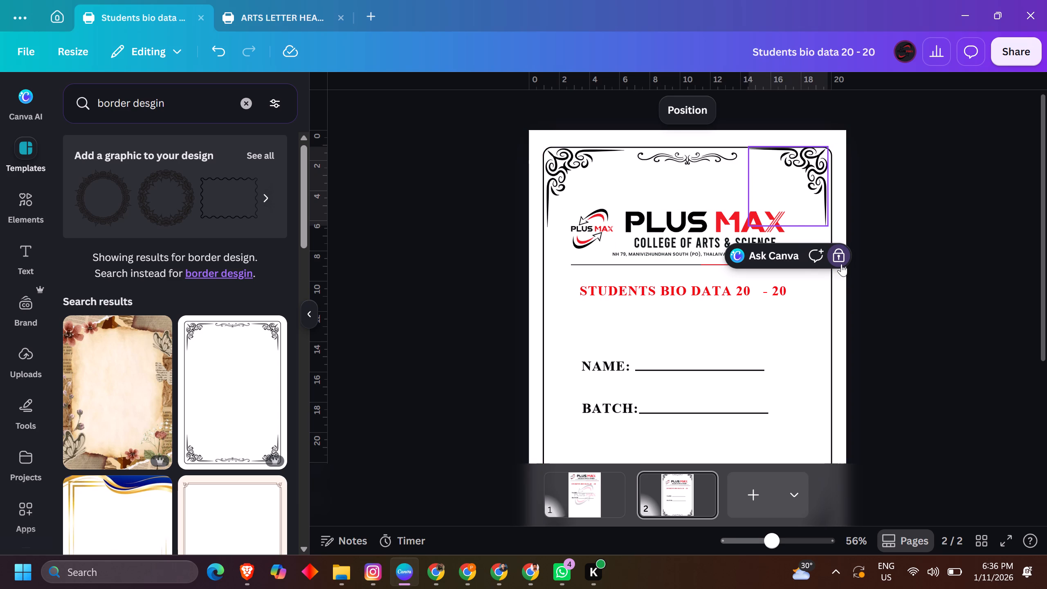
pyautogui.click(842, 259)
pyautogui.press('Delete')
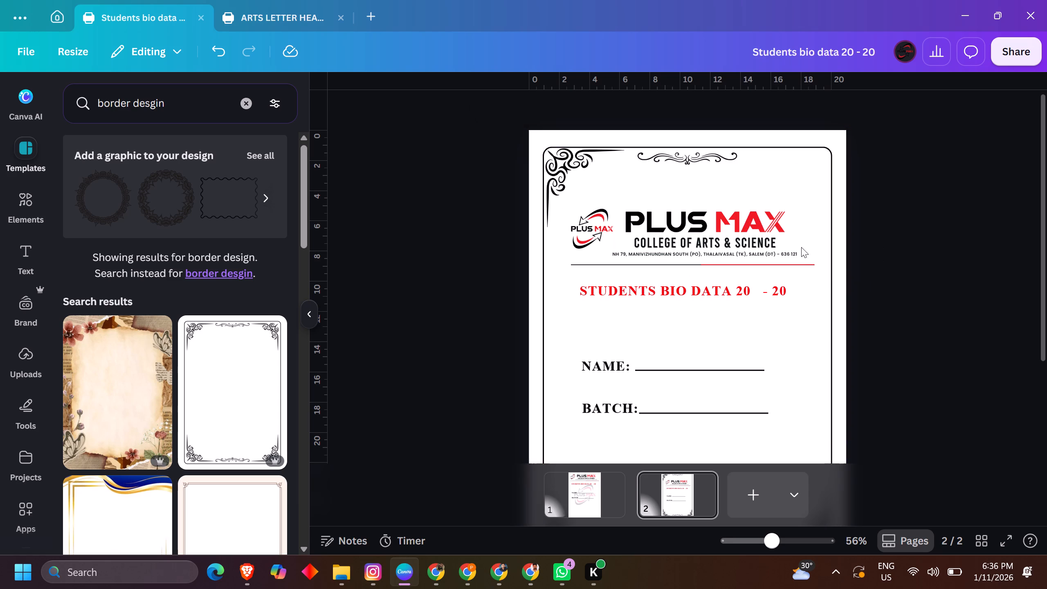
pyautogui.click(555, 148)
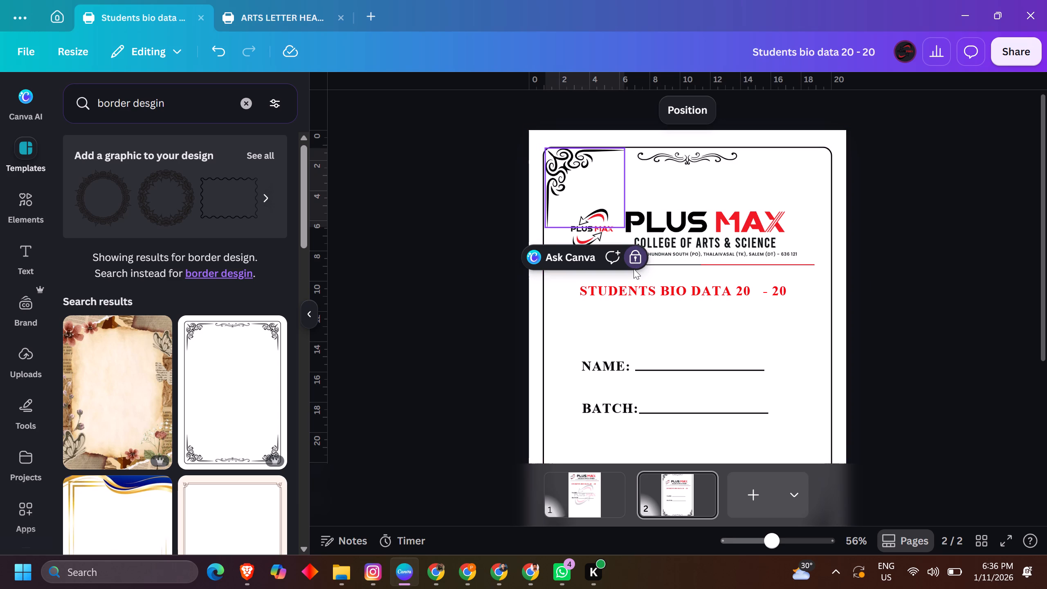
pyautogui.click(634, 269)
pyautogui.click(634, 263)
pyautogui.press('Delete')
# Unlock and delete both ornaments in the bottom corners of the page border.
pyautogui.scroll(-4, 634, 263)
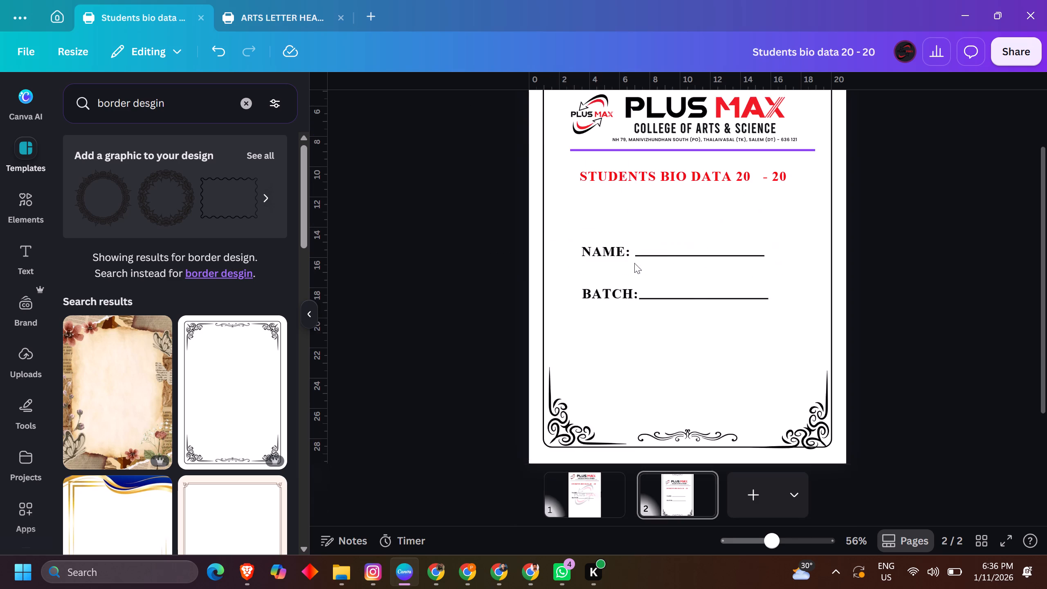
pyautogui.scroll(-1, 634, 263)
pyautogui.click(569, 421)
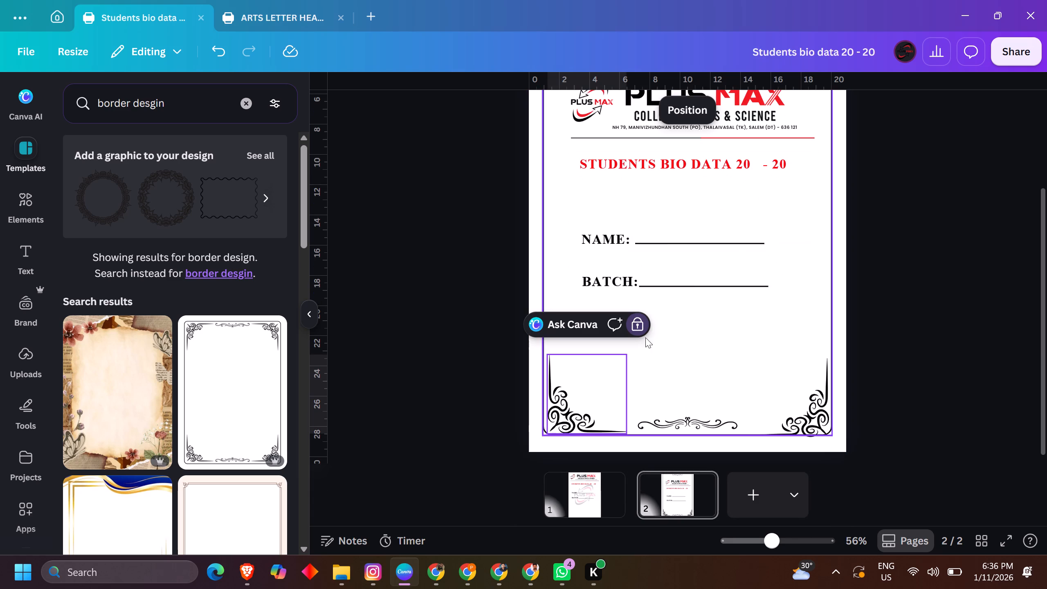
pyautogui.click(638, 330)
pyautogui.press('Delete')
pyautogui.click(784, 402)
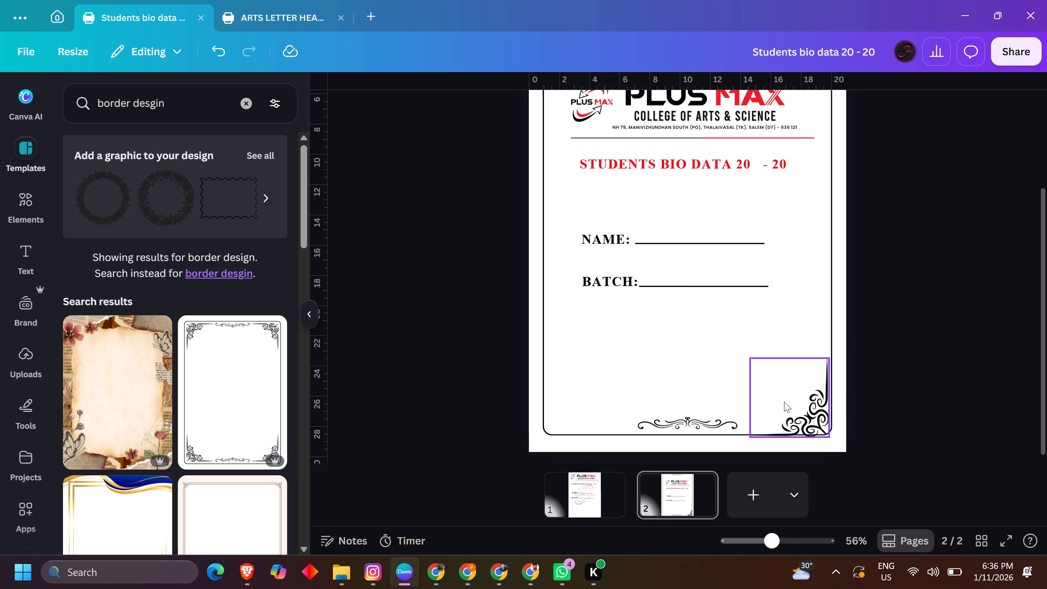
pyautogui.click(834, 324)
pyautogui.press('Delete')
# Enlarge the whole letterhead, including its divider line, and move it up and left to span the width inside the border.
pyautogui.scroll(1, 834, 324)
pyautogui.moveTo(856, 210); pyautogui.dragTo(613, 261)
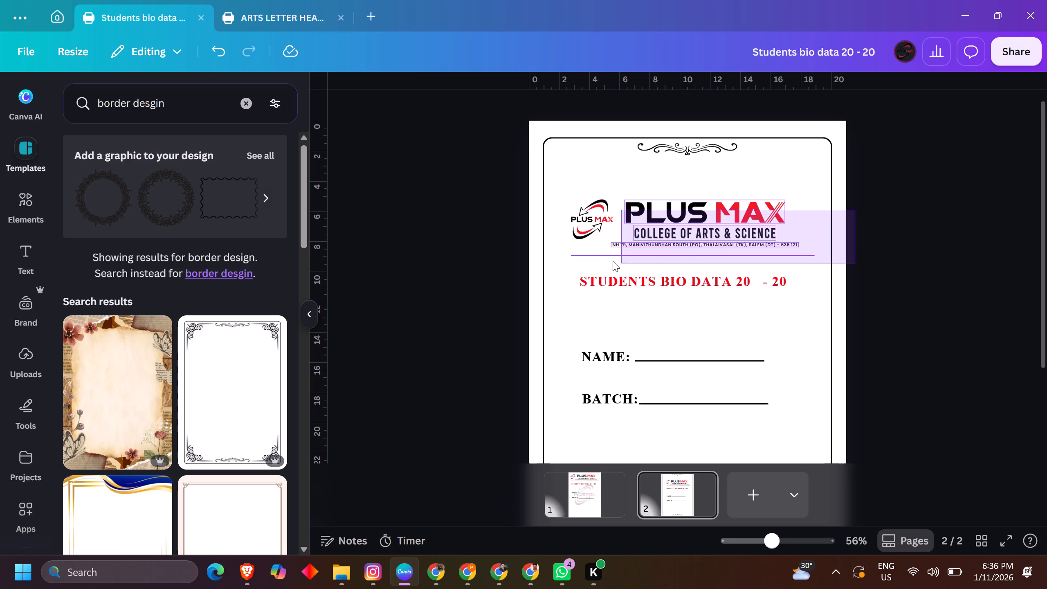
pyautogui.moveTo(613, 261); pyautogui.dragTo(580, 262)
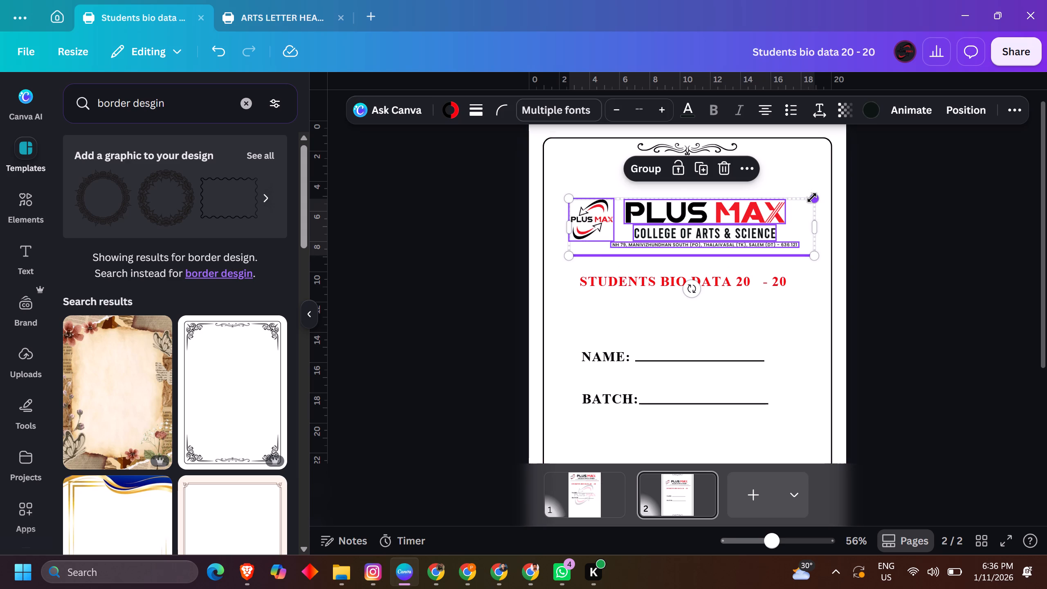
pyautogui.moveTo(812, 198); pyautogui.dragTo(829, 183)
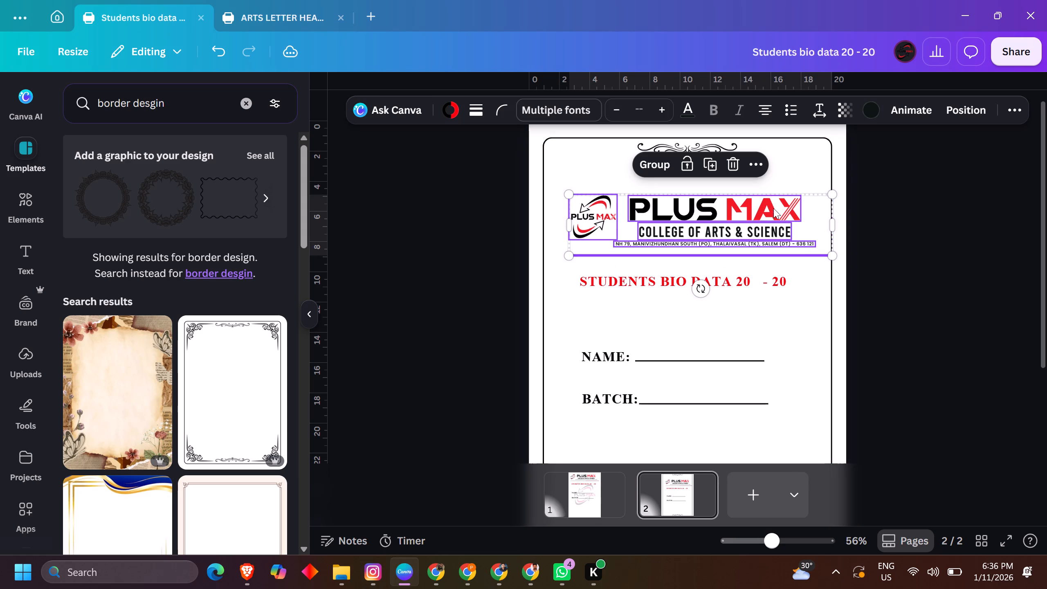
pyautogui.moveTo(770, 210); pyautogui.dragTo(751, 187)
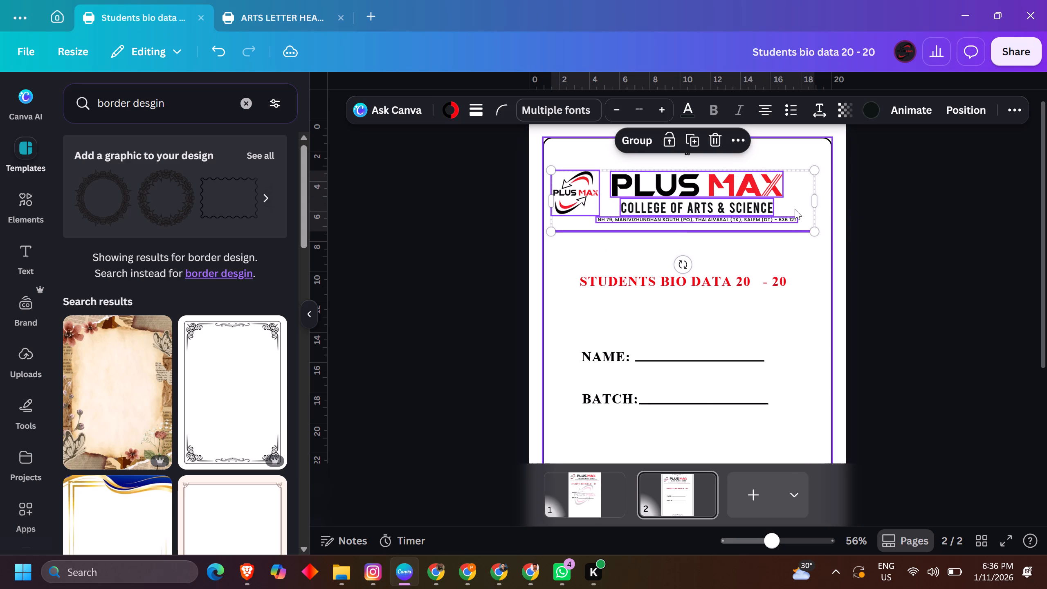
pyautogui.moveTo(813, 230); pyautogui.dragTo(827, 242)
pyautogui.doubleClick(858, 229)
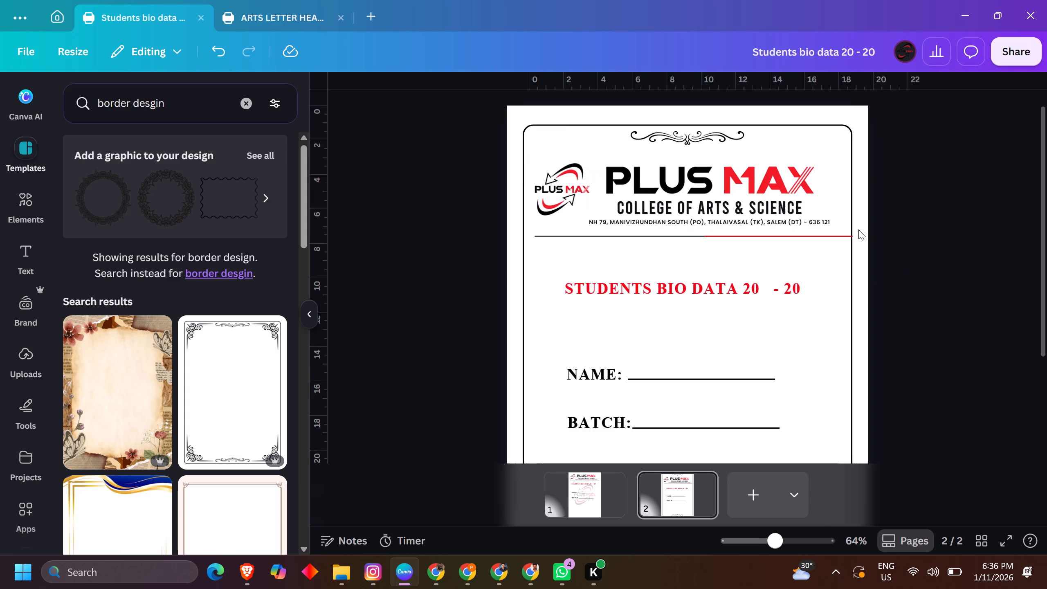
# Nudge the logo, college name, address and divider line together slightly upwards within the border.
pyautogui.moveTo(930, 132); pyautogui.dragTo(462, 267)
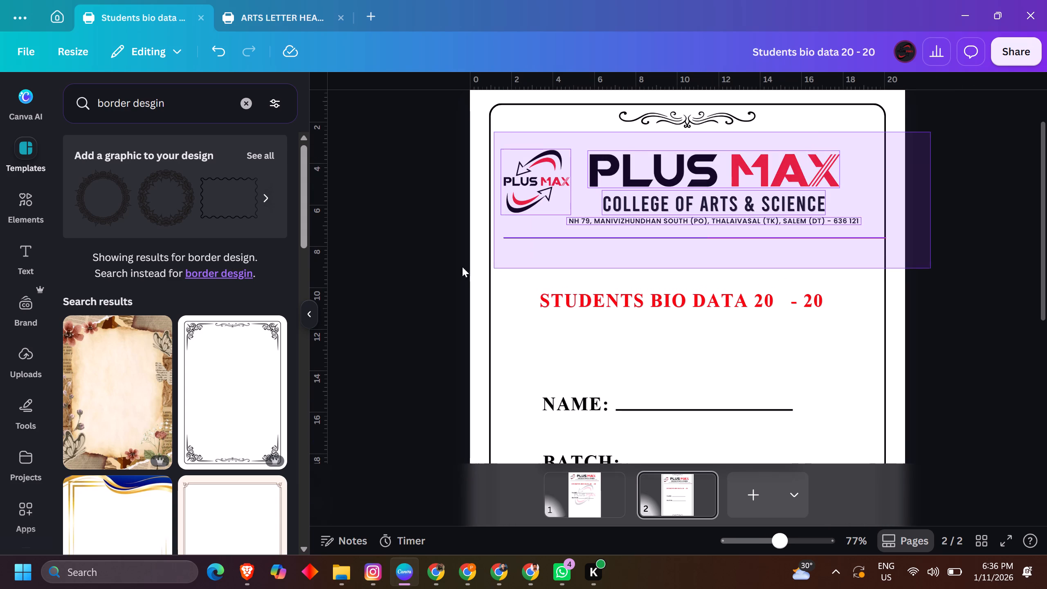
pyautogui.moveTo(462, 267); pyautogui.dragTo(451, 260)
pyautogui.press('Up')
pyautogui.press('Up')
pyautogui.press('Up')
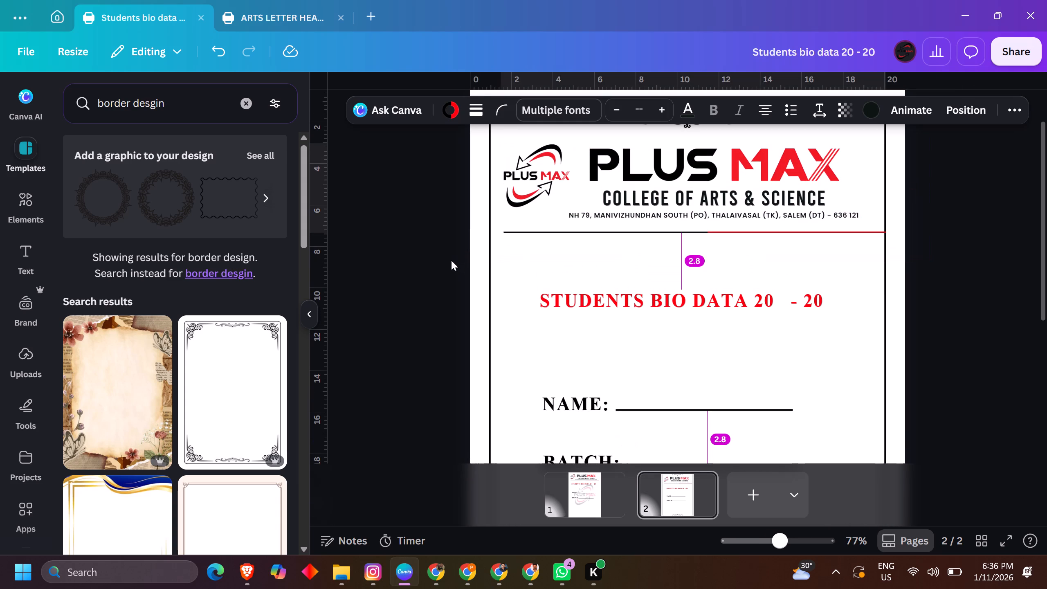
pyautogui.press('Up')
pyautogui.press('Up')
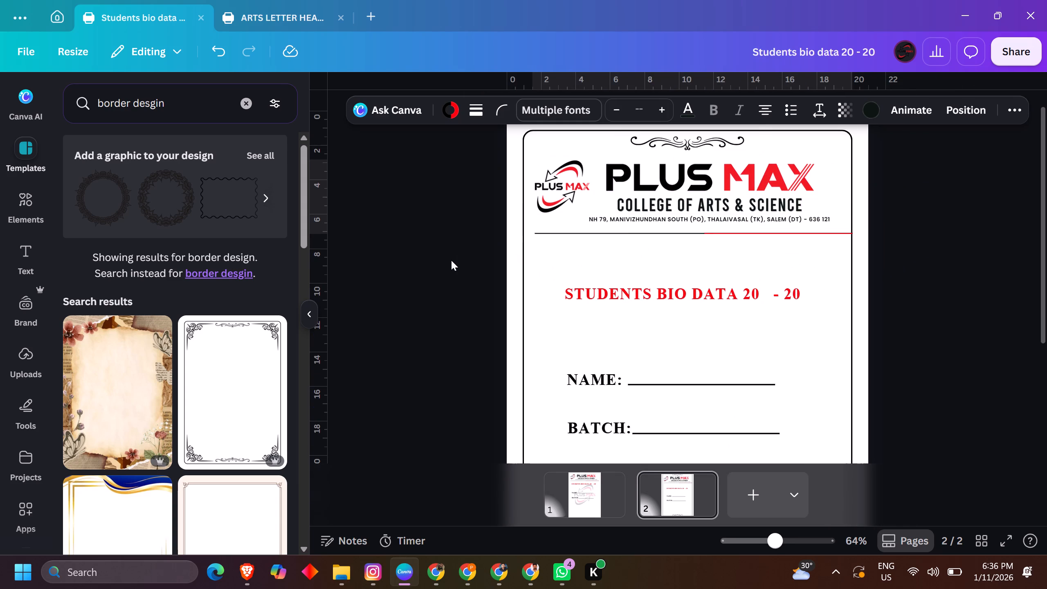
pyautogui.press('Down')
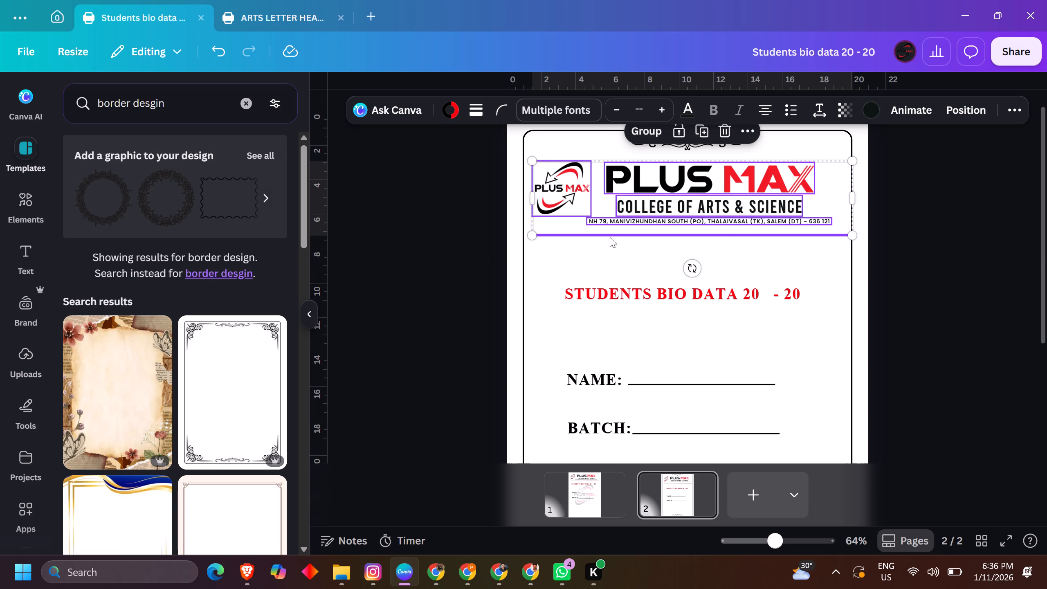
pyautogui.click(910, 238)
# Try Rockwell on the STUDENTS BIO DATA title and settle on the Zuume Rough Bold font.
pyautogui.click(717, 294)
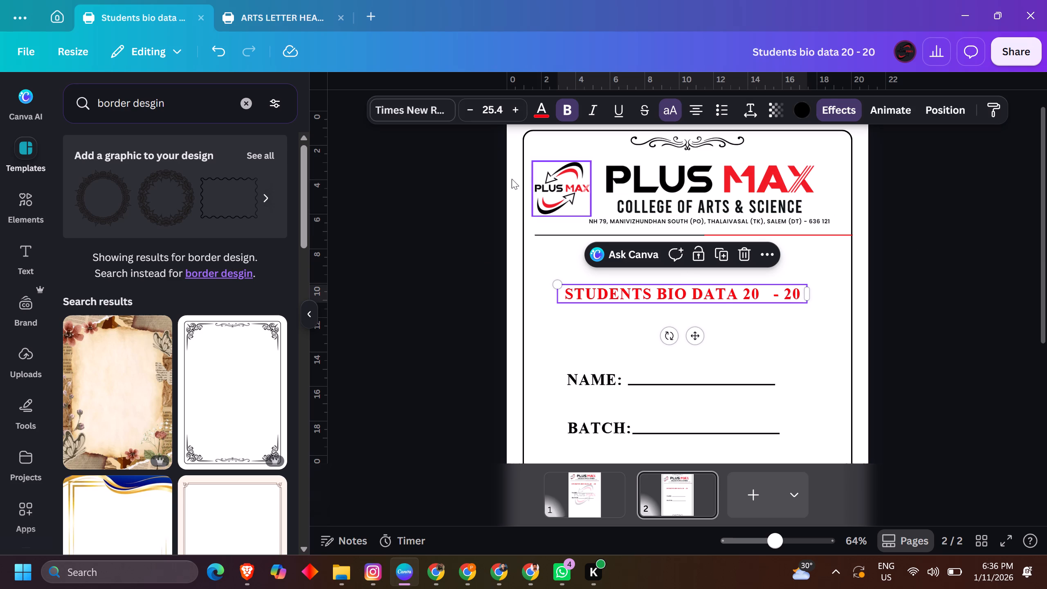
pyautogui.click(420, 121)
pyautogui.click(419, 119)
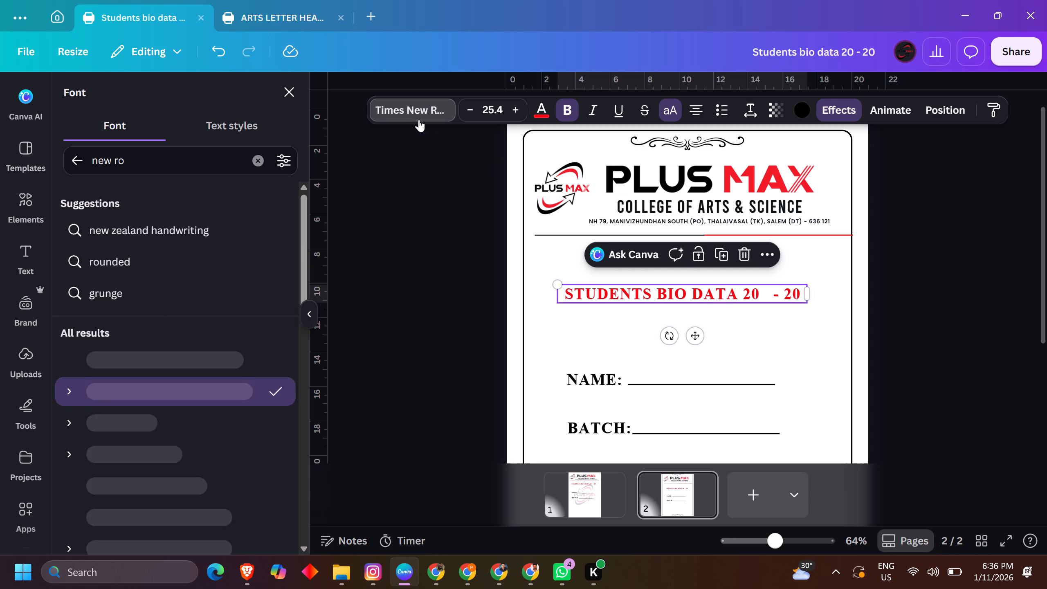
pyautogui.scroll(-5, 174, 425)
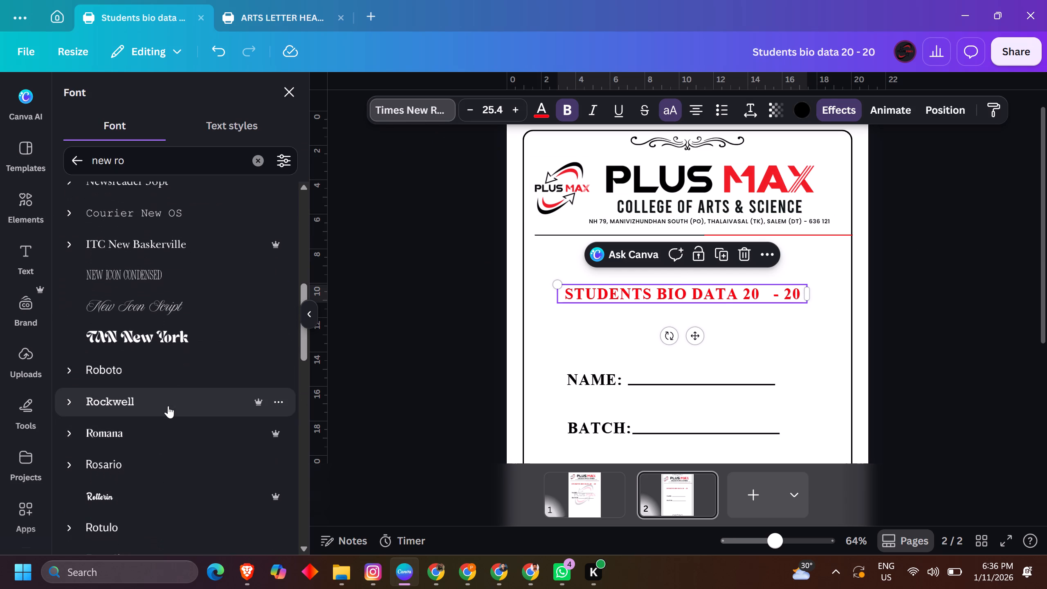
pyautogui.click(168, 406)
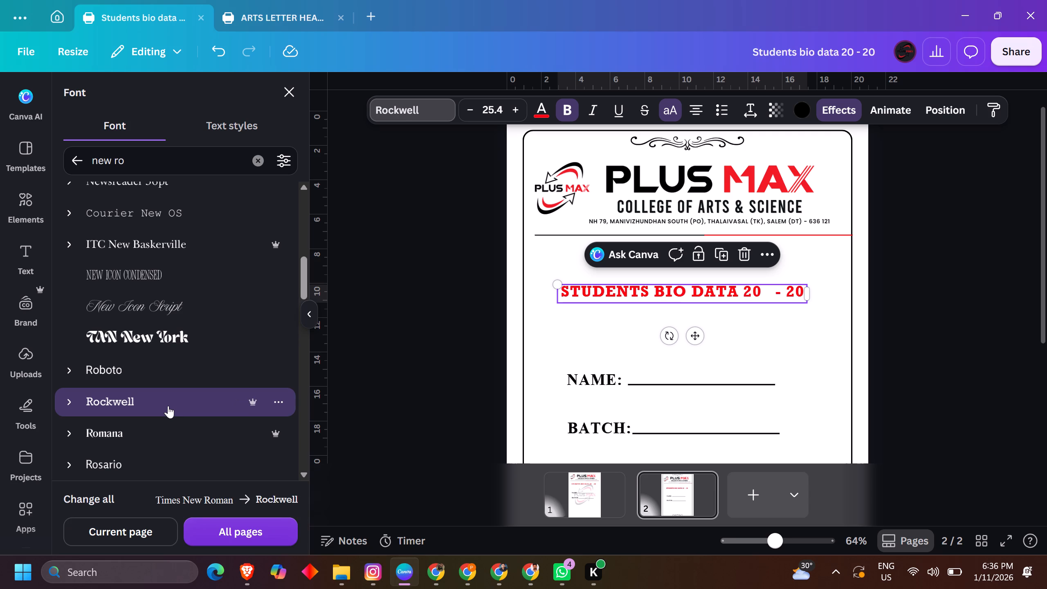
pyautogui.scroll(-2, 168, 406)
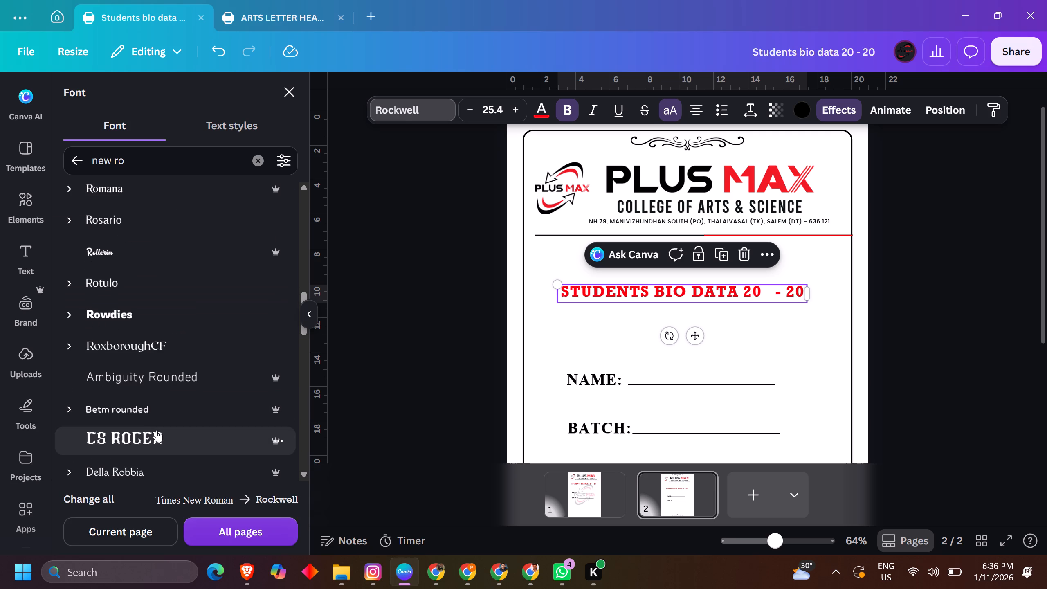
pyautogui.scroll(-5, 157, 429)
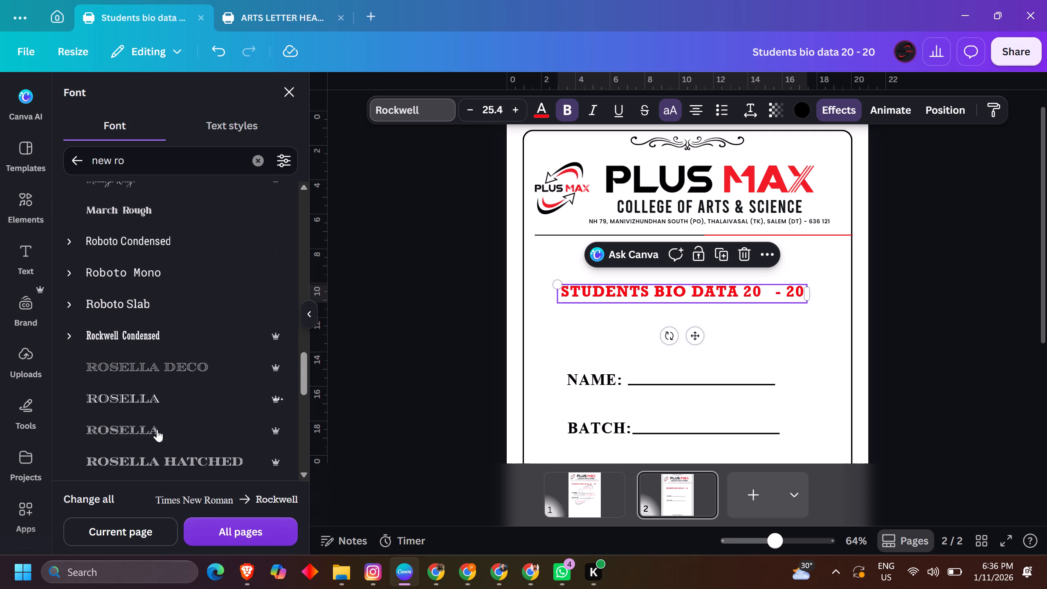
pyautogui.scroll(-6, 221, 286)
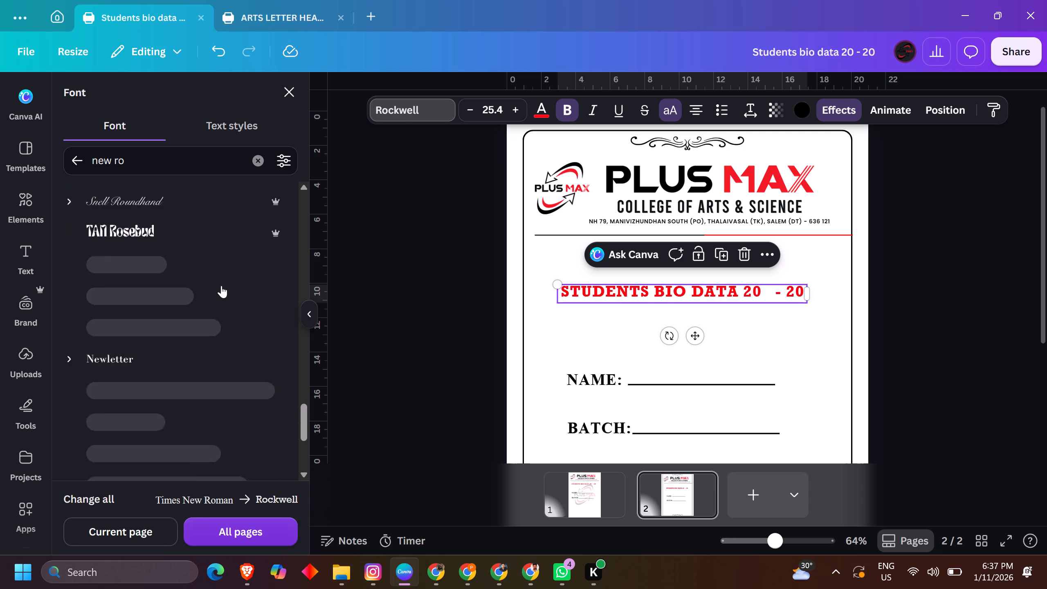
pyautogui.click(207, 218)
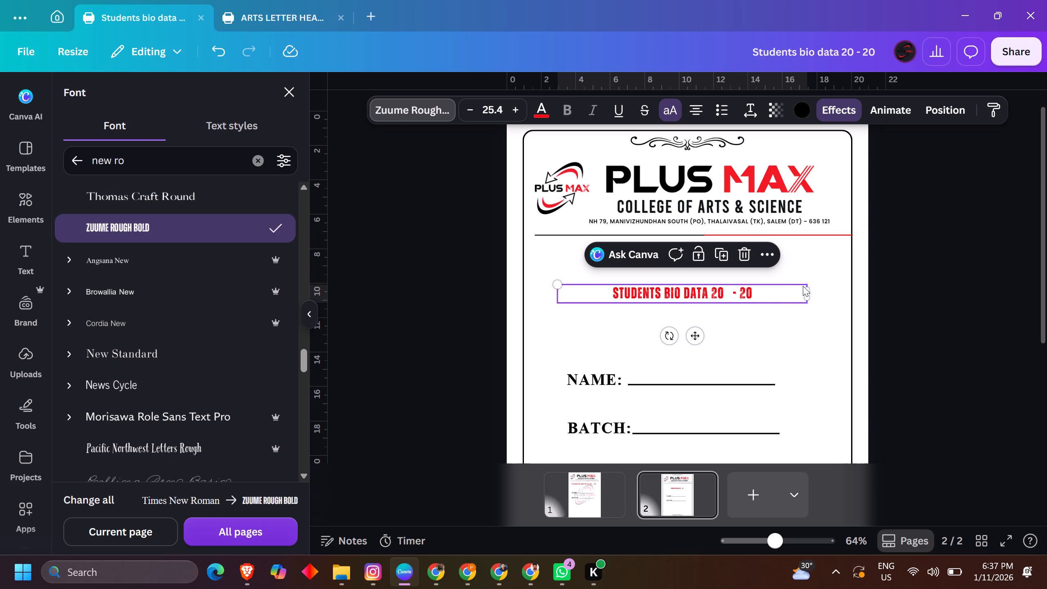
# Increase the title's font size to 45.4 and widen its text box to about 15.7 so it fits on one line.
pyautogui.click(809, 277)
pyautogui.click(559, 283)
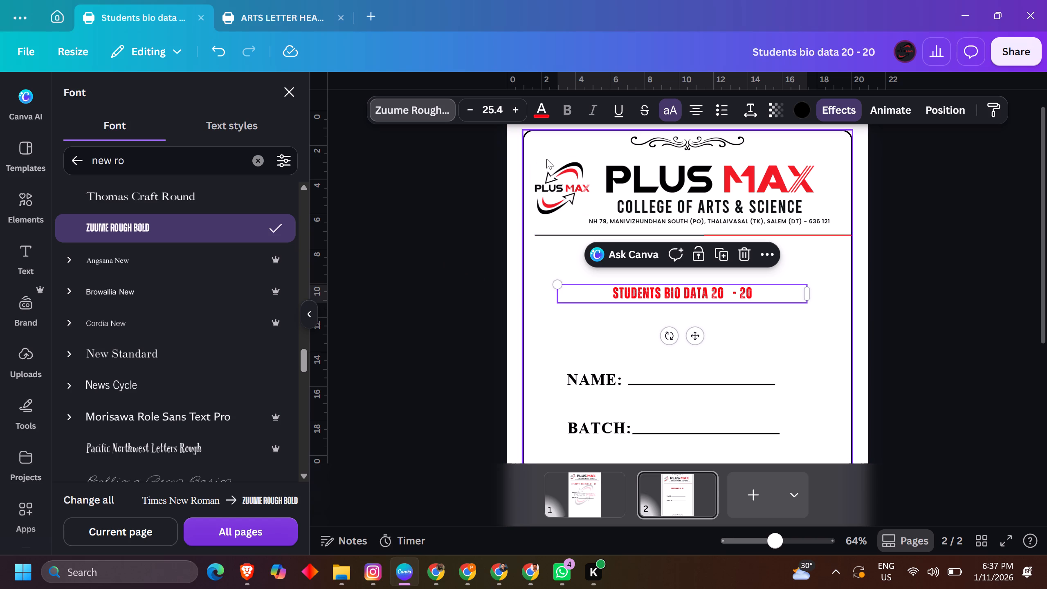
pyautogui.doubleClick(522, 114)
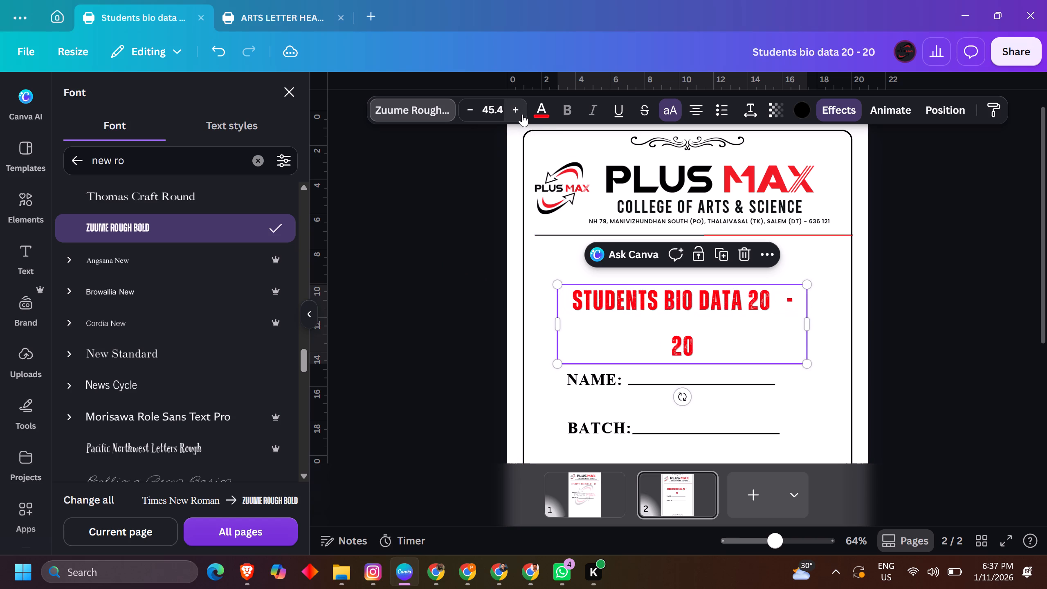
pyautogui.moveTo(805, 317); pyautogui.dragTo(810, 319)
pyautogui.moveTo(817, 326); pyautogui.dragTo(838, 324)
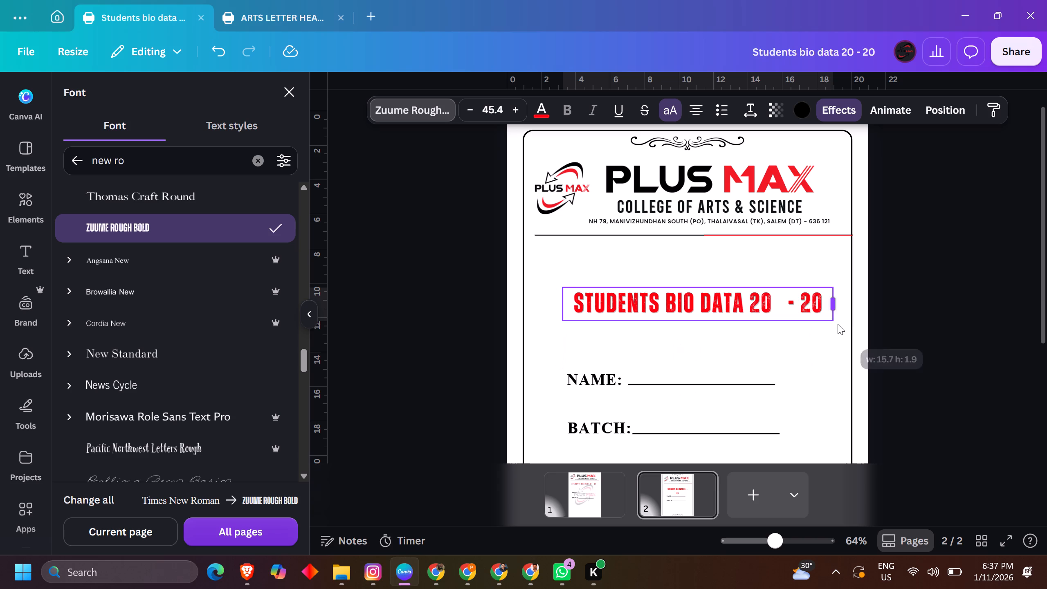
pyautogui.moveTo(838, 324); pyautogui.dragTo(837, 324)
pyautogui.click(910, 306)
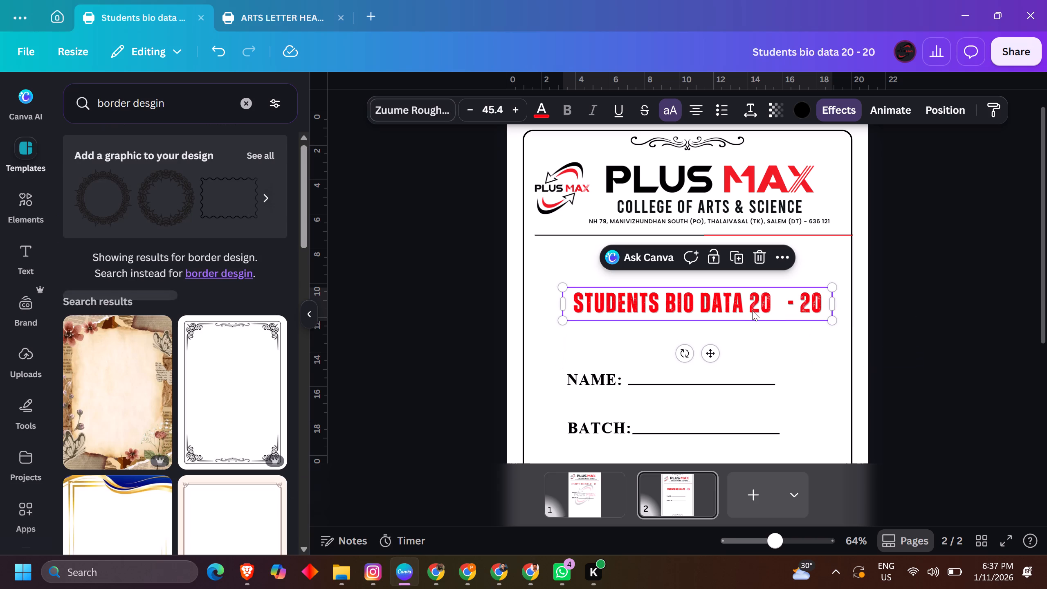
# Move the STUDENTS BIO DATA title slightly up and left to centre it below the letterhead.
pyautogui.moveTo(752, 310); pyautogui.dragTo(743, 305)
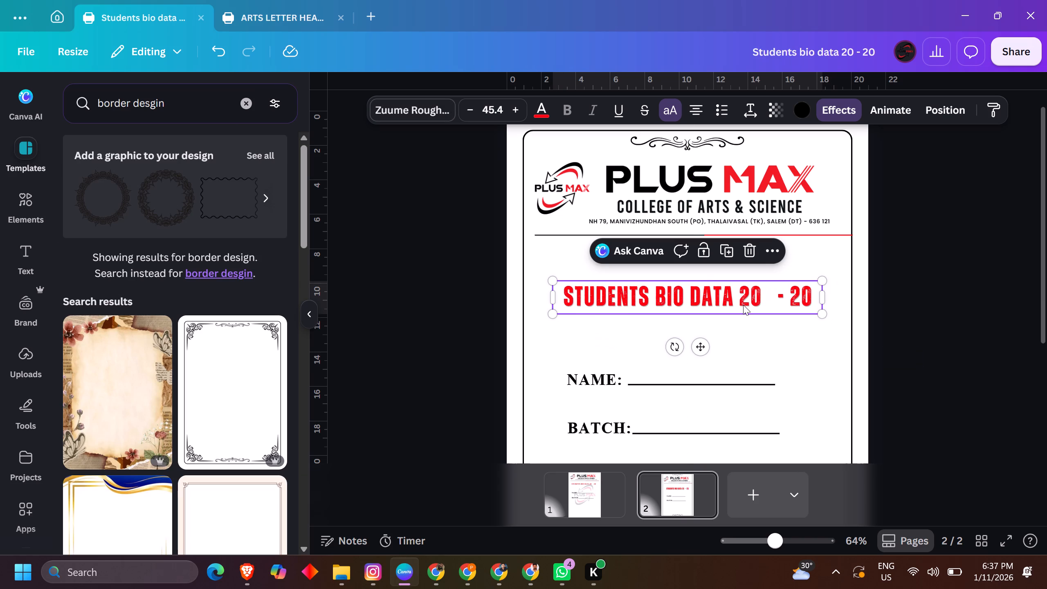
pyautogui.click(880, 314)
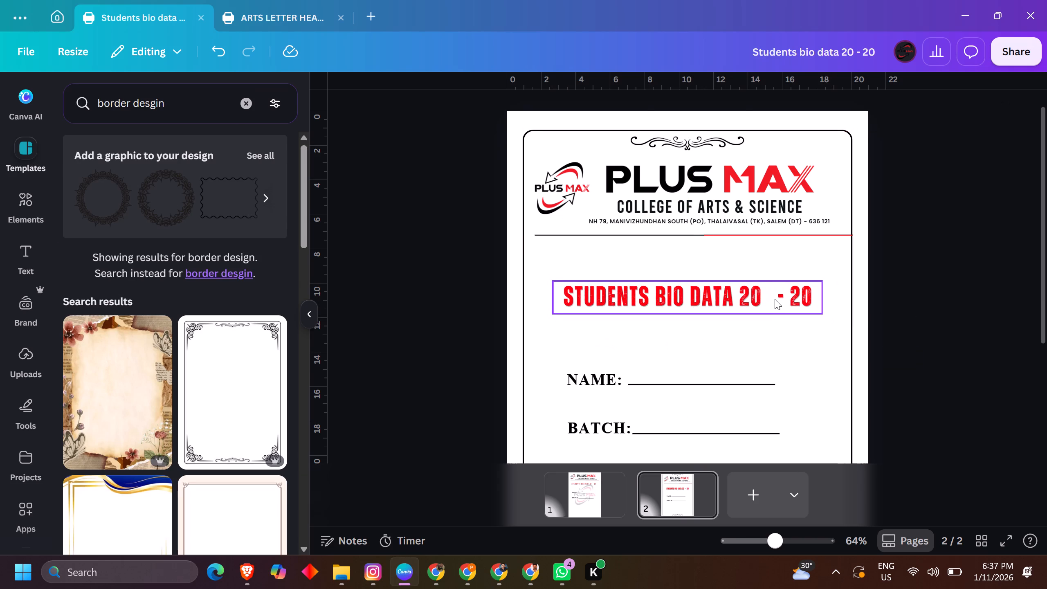
pyautogui.click(775, 299)
pyautogui.moveTo(775, 299); pyautogui.dragTo(763, 301)
pyautogui.doubleClick(893, 301)
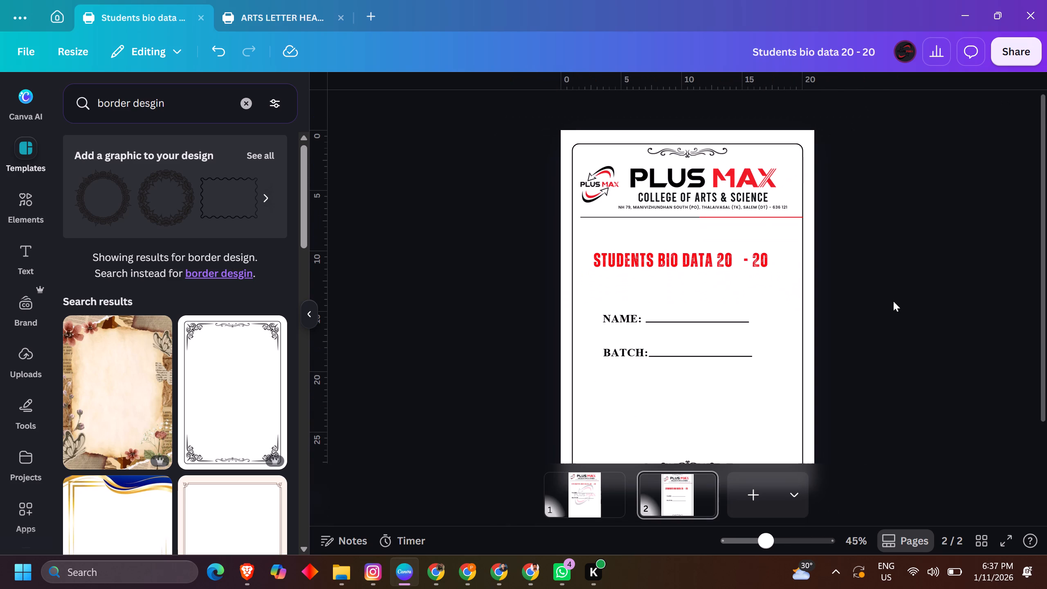
# Copy the text style of the STUDENTS BIO DATA title onto the NAME and BATCH labels.
pyautogui.click(634, 232)
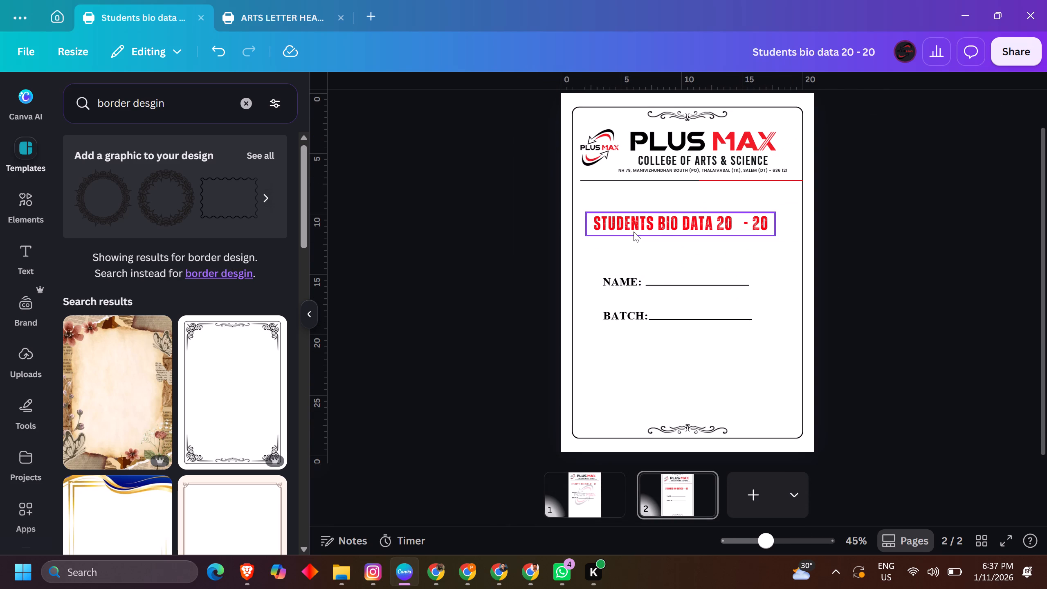
pyautogui.click(949, 111)
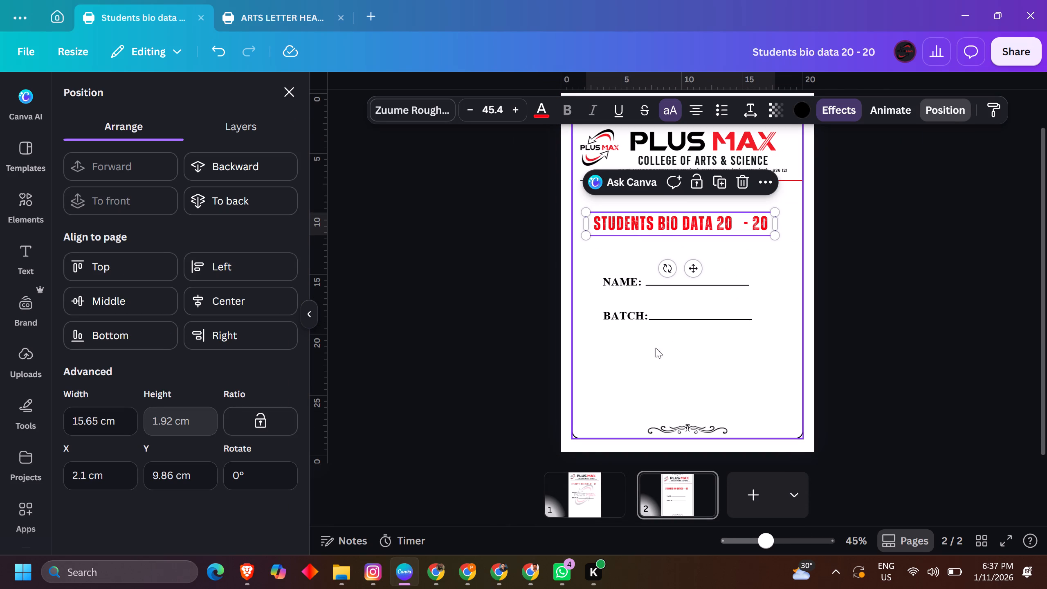
pyautogui.moveTo(637, 360); pyautogui.dragTo(618, 267)
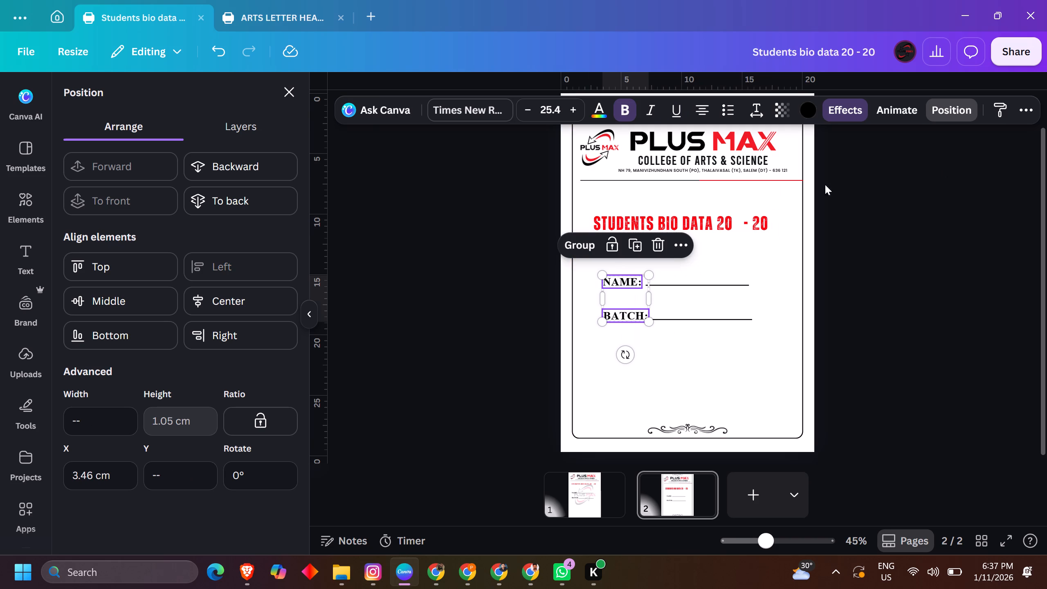
pyautogui.click(746, 216)
pyautogui.click(999, 109)
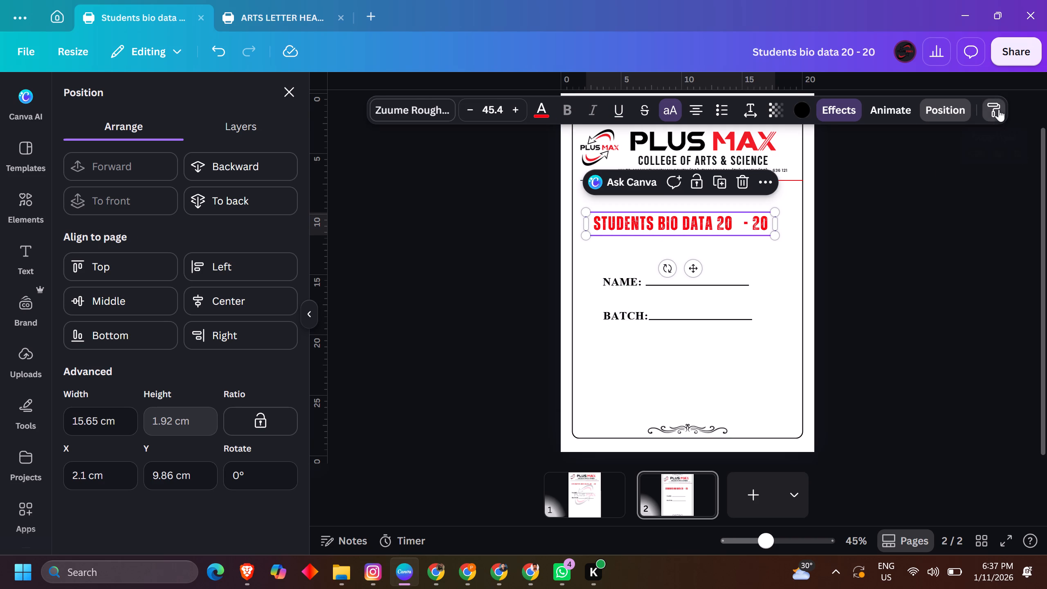
pyautogui.moveTo(644, 362); pyautogui.dragTo(638, 294)
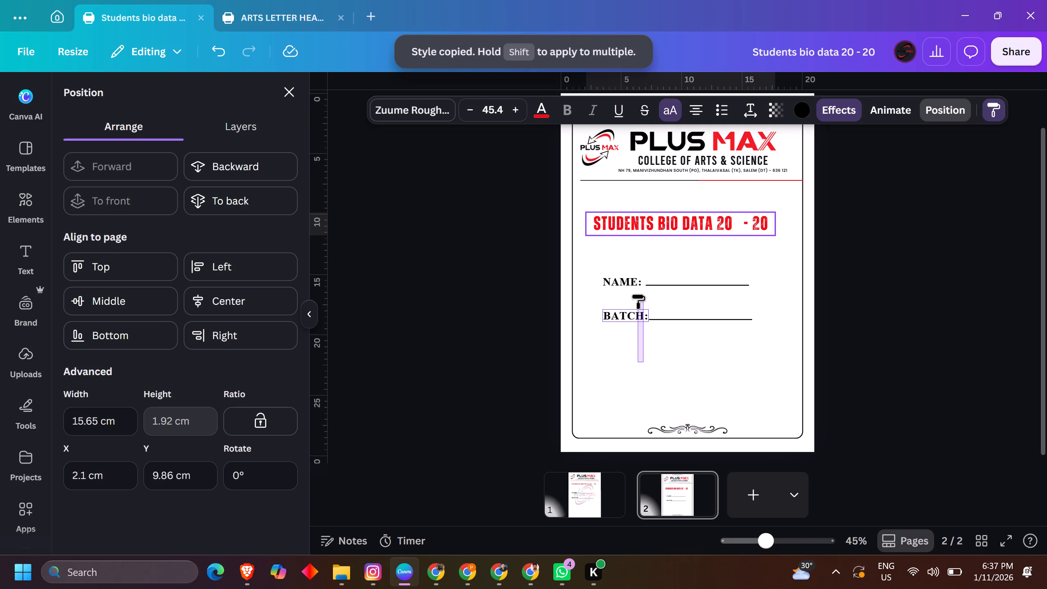
pyautogui.moveTo(638, 294); pyautogui.dragTo(620, 273)
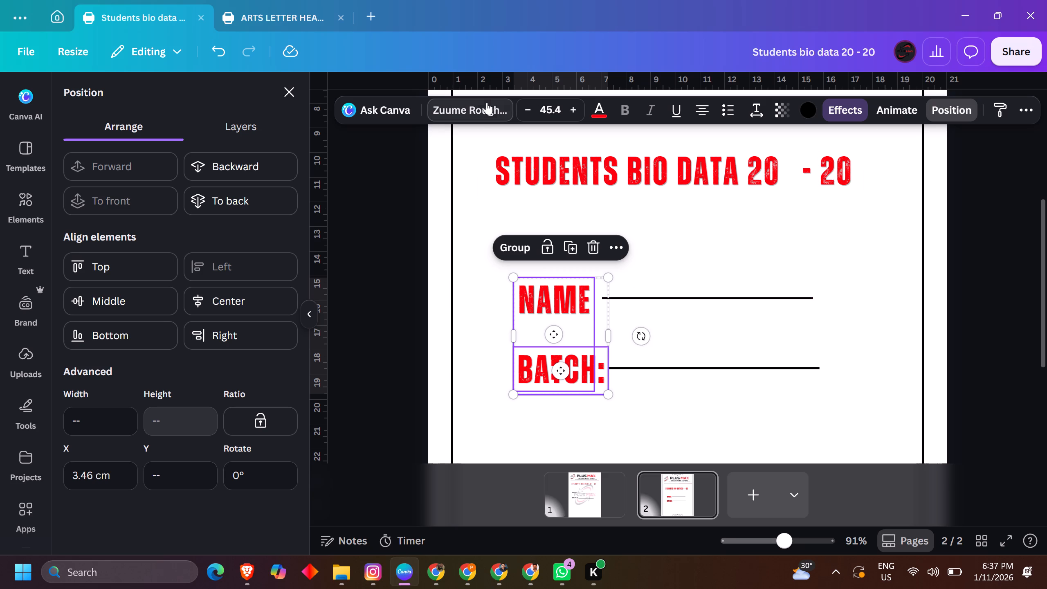
# Recolour the NAME and BATCH labels from red to the near-black text colour.
pyautogui.click(595, 103)
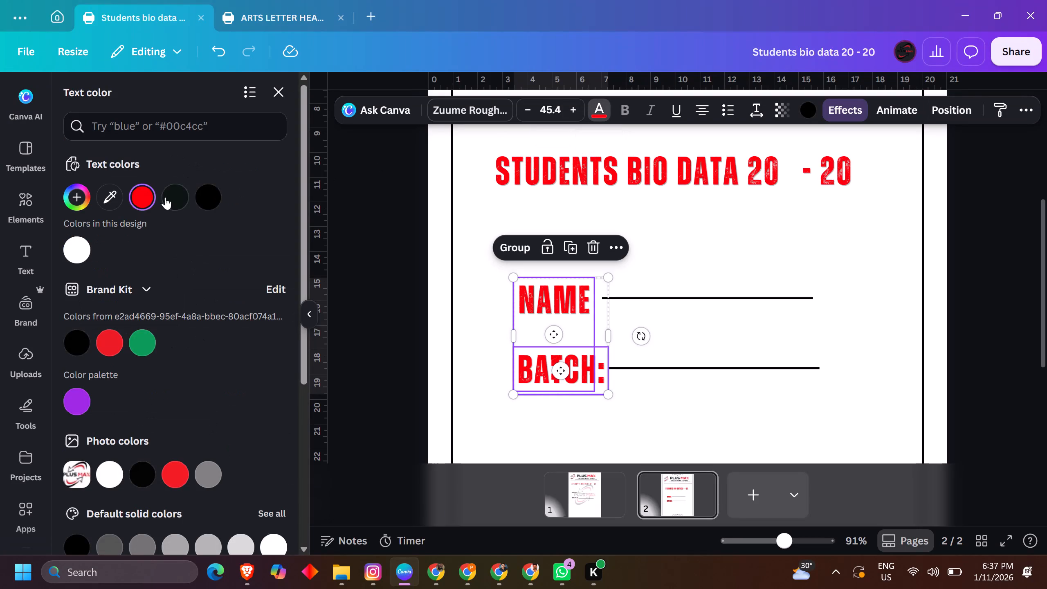
pyautogui.click(166, 197)
pyautogui.doubleClick(331, 310)
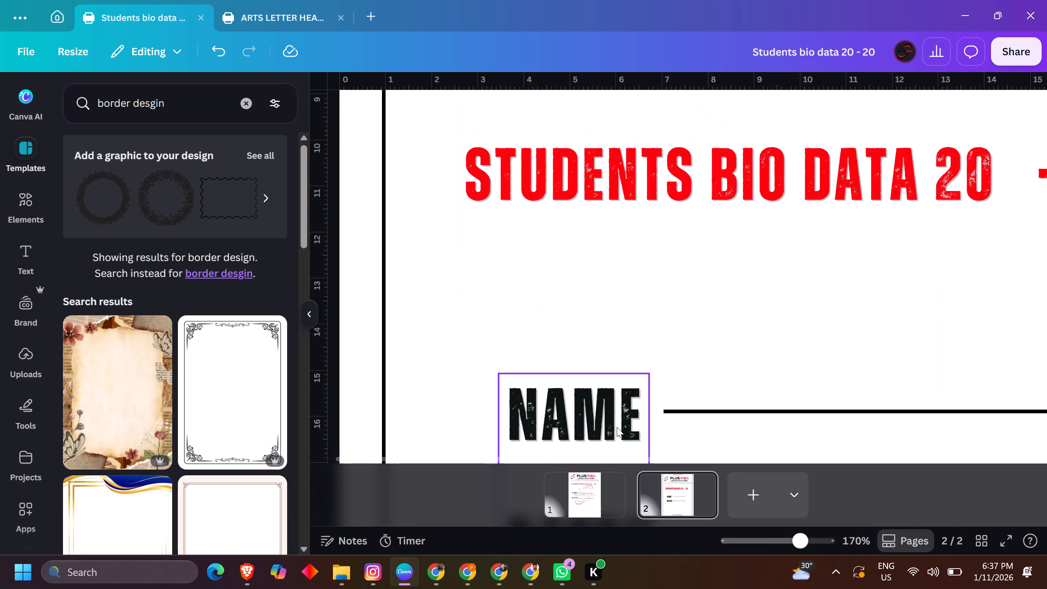
# Widen the NAME label's text box so its colon fits on one line, and insert a space before the colon.
pyautogui.scroll(-1, 617, 427)
pyautogui.doubleClick(617, 427)
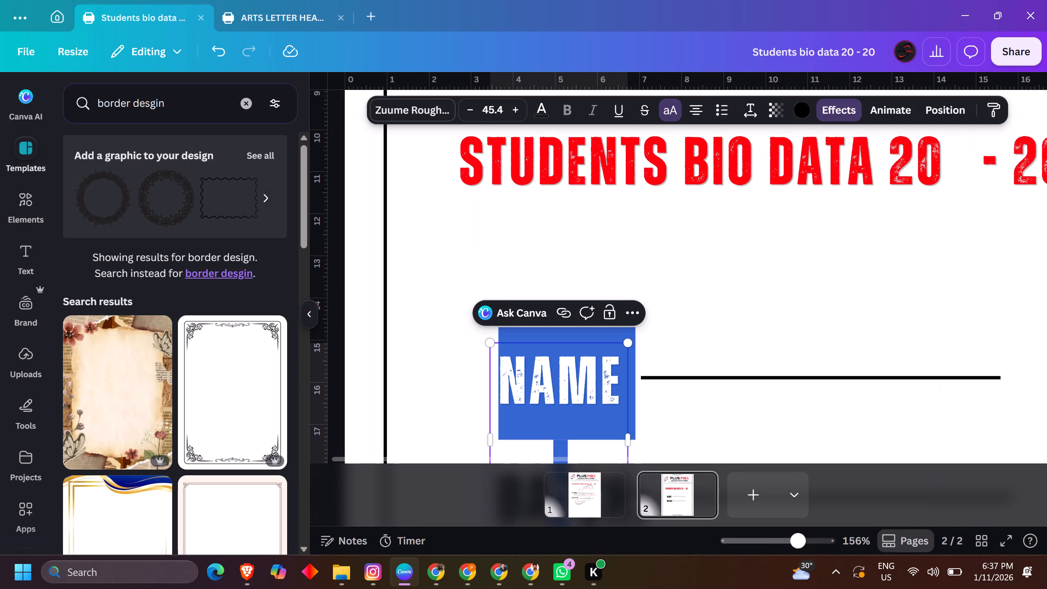
pyautogui.moveTo(632, 434); pyautogui.dragTo(663, 429)
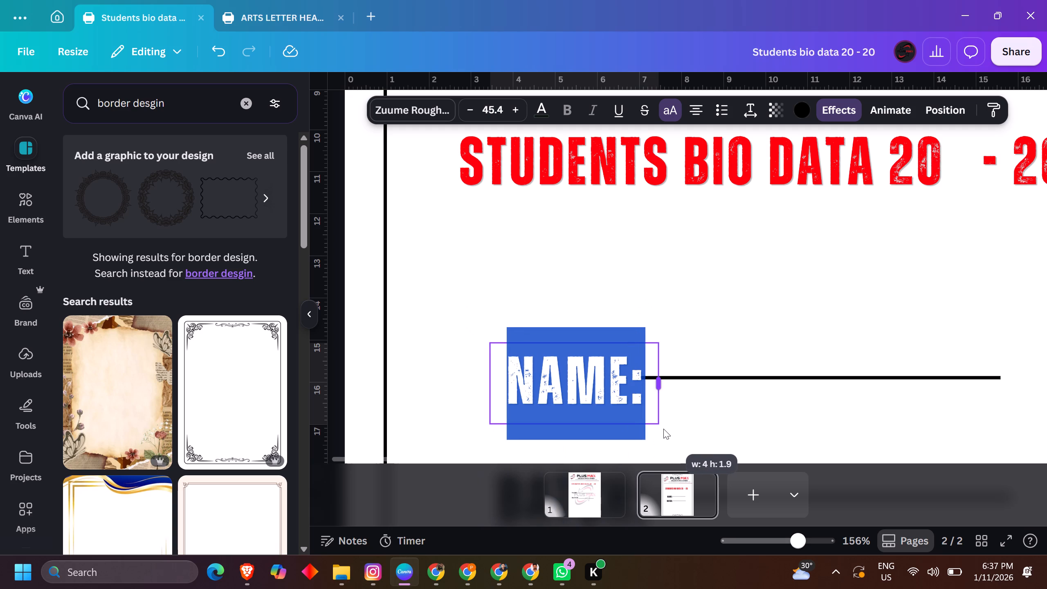
pyautogui.moveTo(663, 429); pyautogui.dragTo(654, 426)
pyautogui.click(627, 377)
pyautogui.press('space')
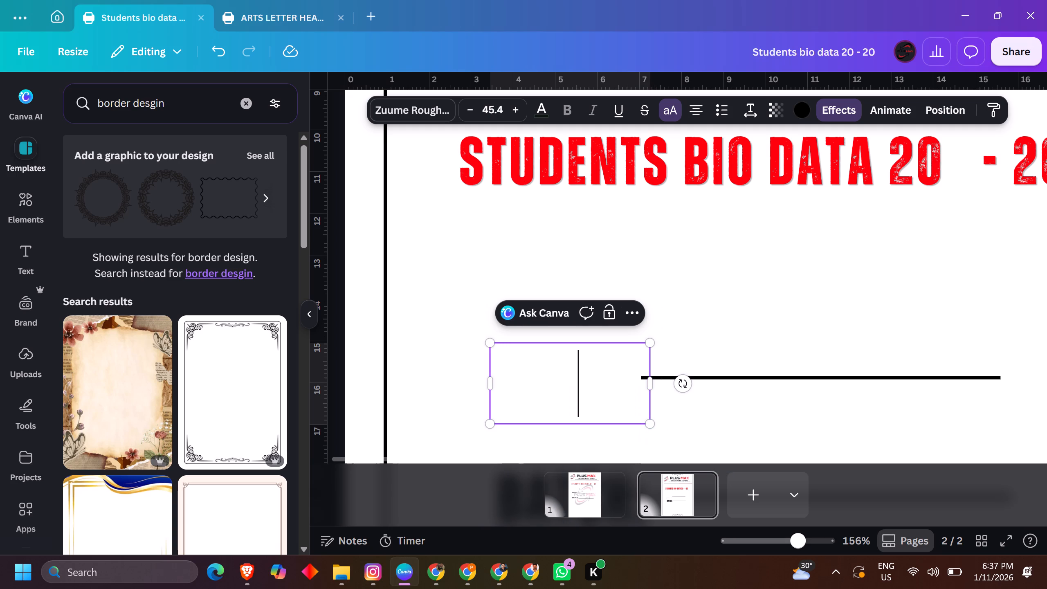
pyautogui.hotkey('ctrl', 'z')
pyautogui.keyDown('ctrl'); pyautogui.doubleClick(627, 377); pyautogui.keyUp('ctrl')
pyautogui.press('space')
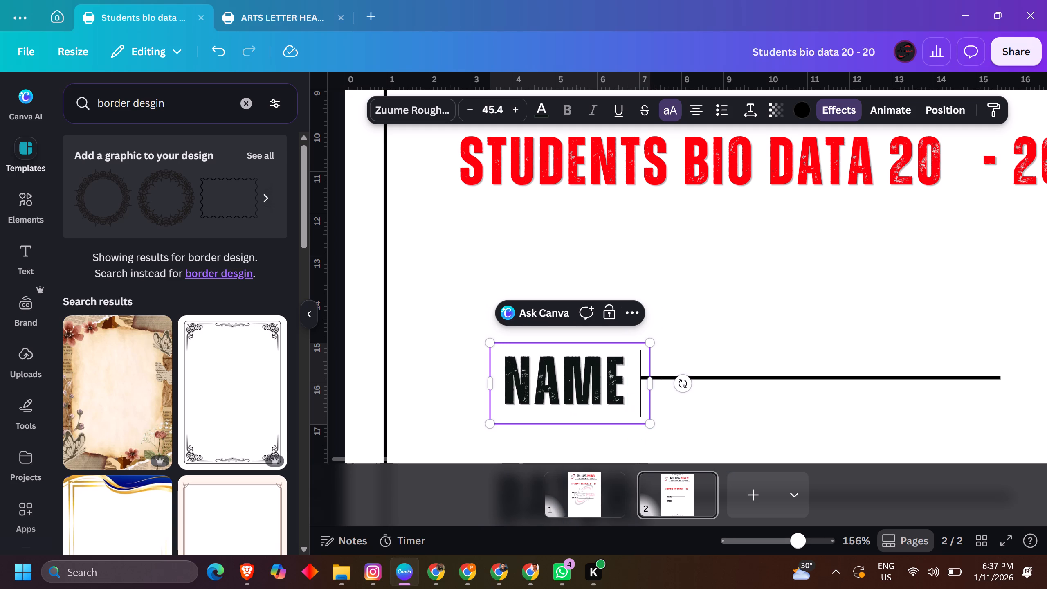
pyautogui.hotkey('ctrl', 'z')
pyautogui.click(627, 377)
pyautogui.press('space')
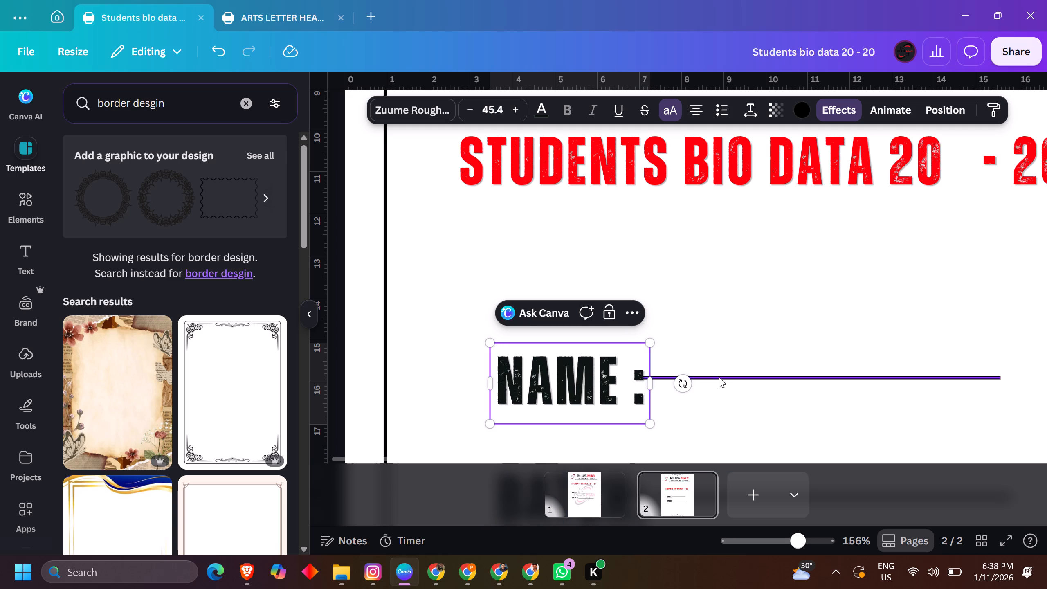
# Move the NAME fill-in line slightly down and right so it clears the colon.
pyautogui.click(720, 377)
pyautogui.moveTo(720, 377); pyautogui.dragTo(737, 398)
# Insert a space before the colon in the BATCH label and widen its text box to about 3.9.
pyautogui.scroll(-1, 737, 398)
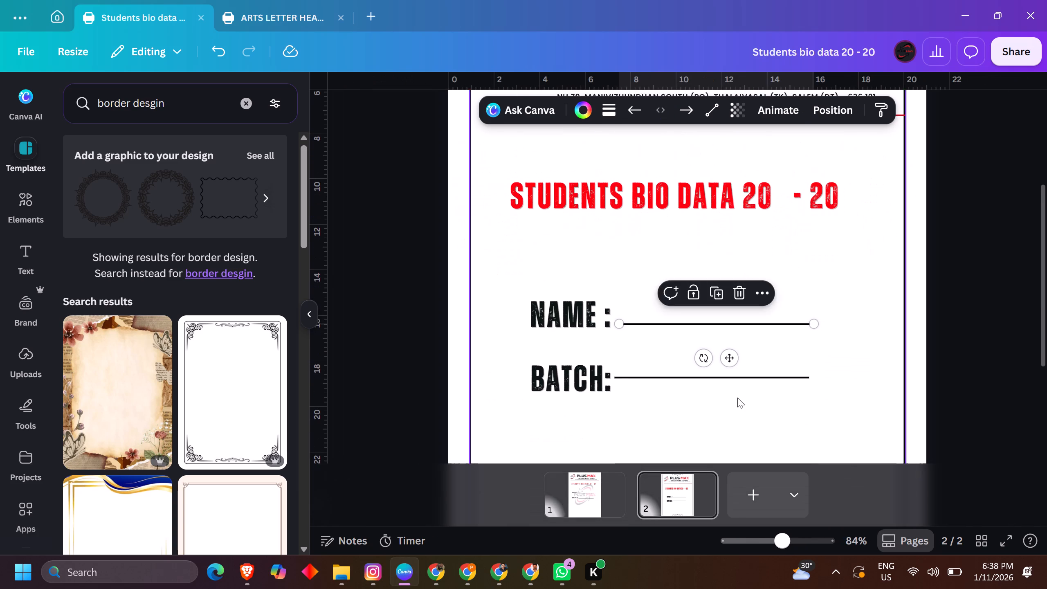
pyautogui.doubleClick(501, 374)
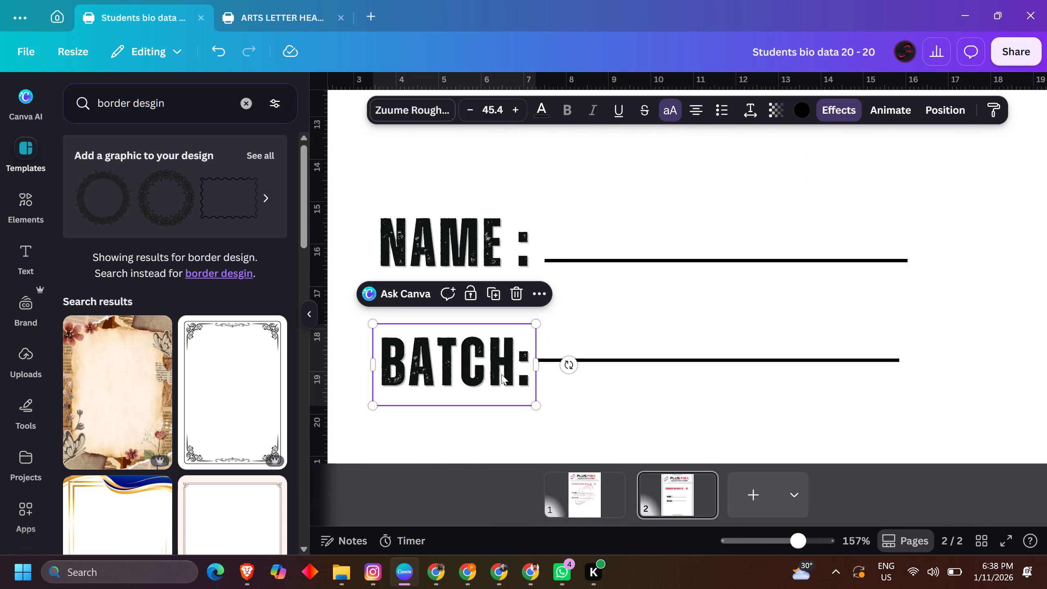
pyautogui.click(514, 373)
pyautogui.press('space')
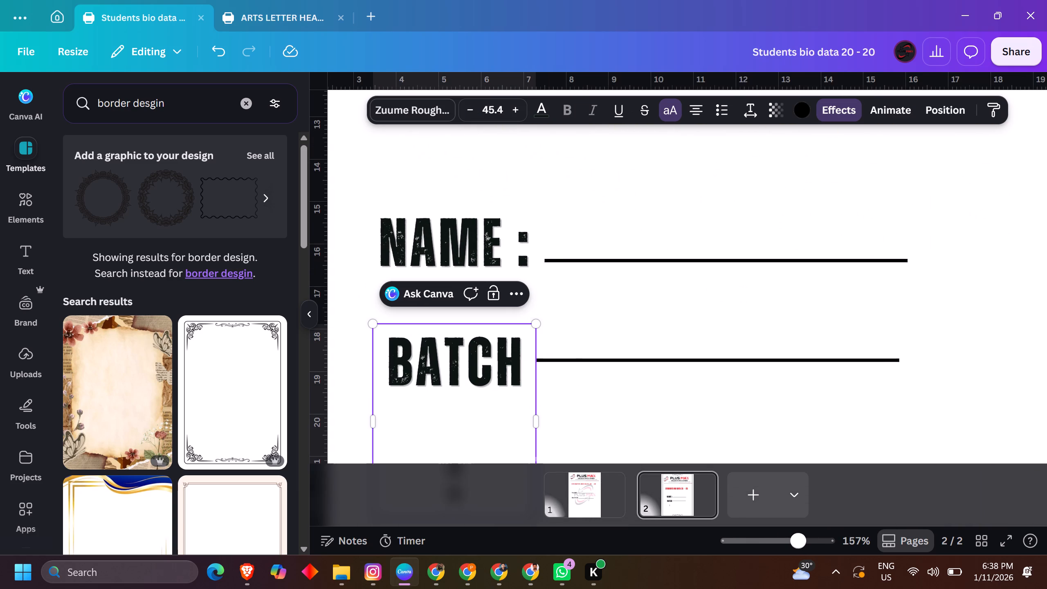
pyautogui.moveTo(541, 414); pyautogui.dragTo(544, 411)
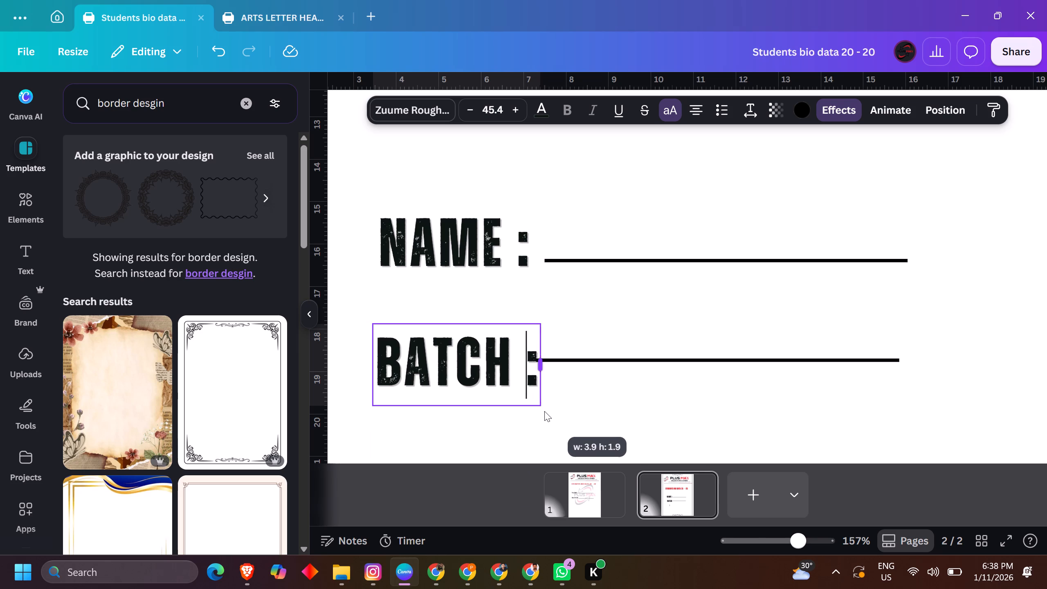
pyautogui.moveTo(544, 411); pyautogui.dragTo(544, 410)
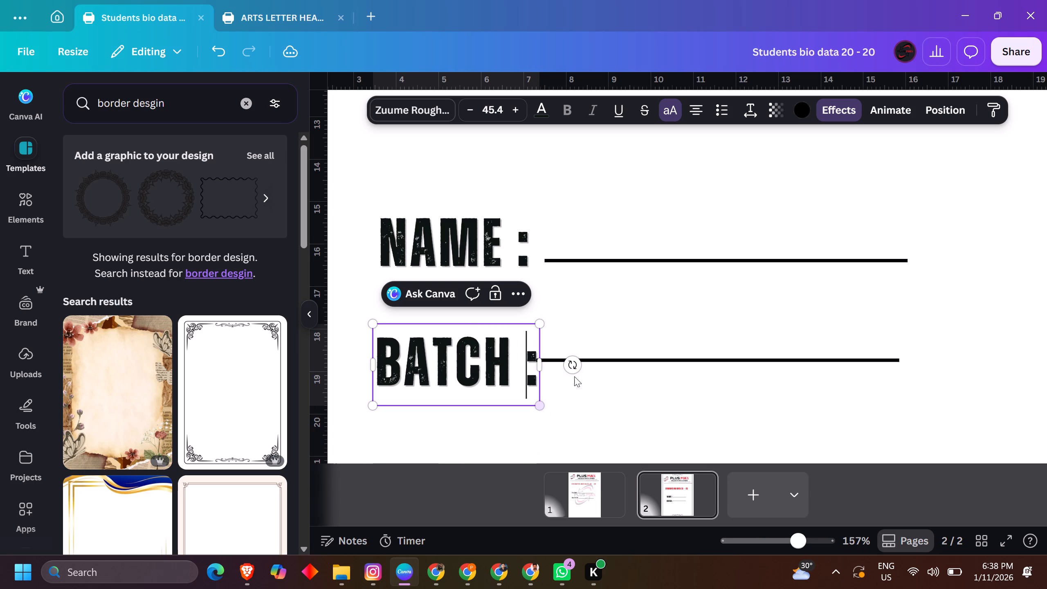
# Move the BATCH fill-in line down and right to clear the colon and align with the NAME line above.
pyautogui.moveTo(593, 351); pyautogui.dragTo(601, 366)
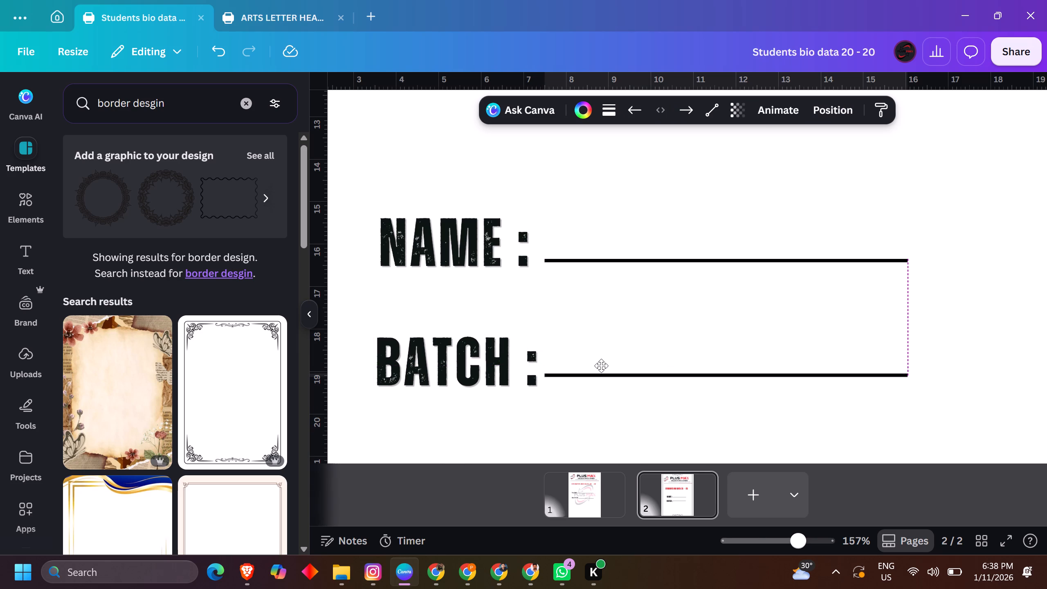
pyautogui.moveTo(601, 366); pyautogui.dragTo(603, 368)
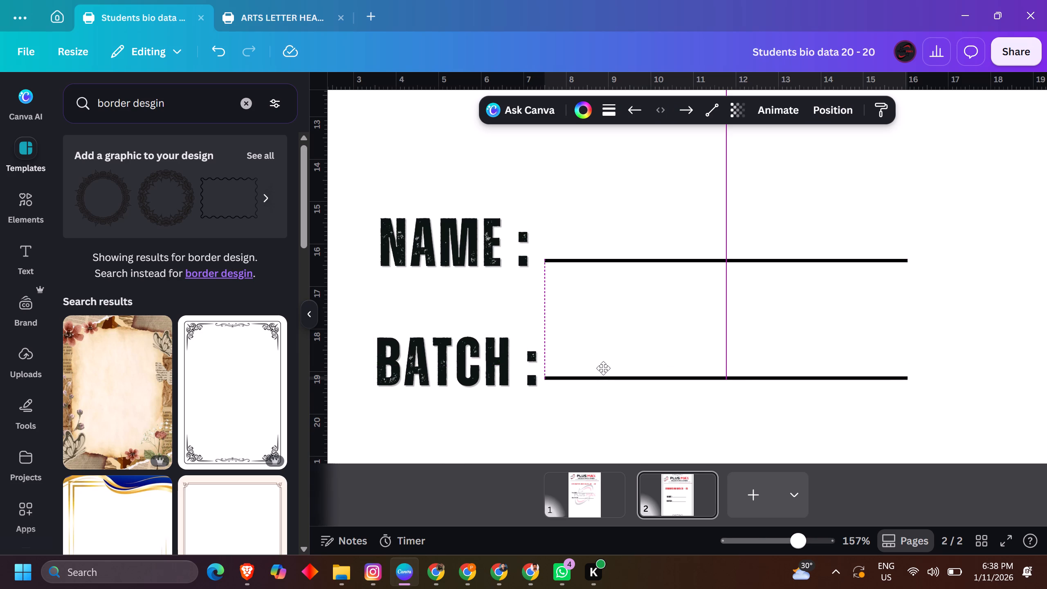
pyautogui.moveTo(603, 368); pyautogui.dragTo(604, 372)
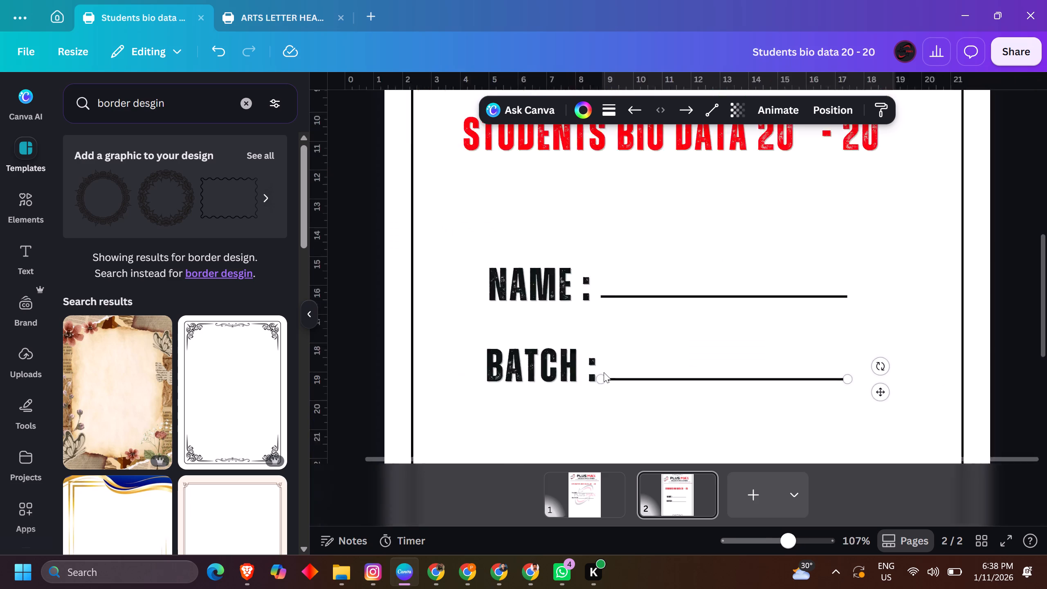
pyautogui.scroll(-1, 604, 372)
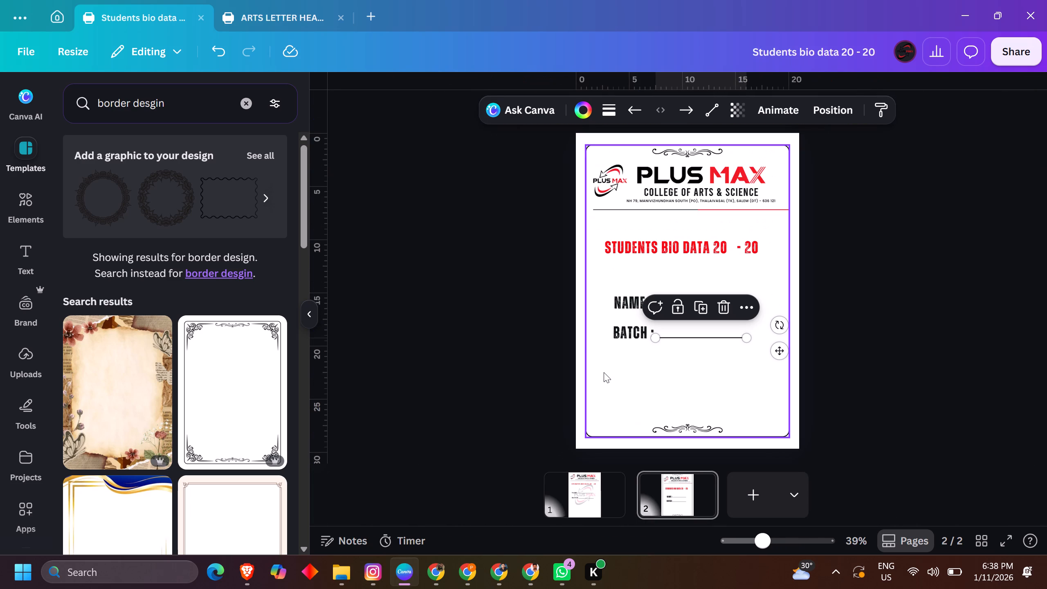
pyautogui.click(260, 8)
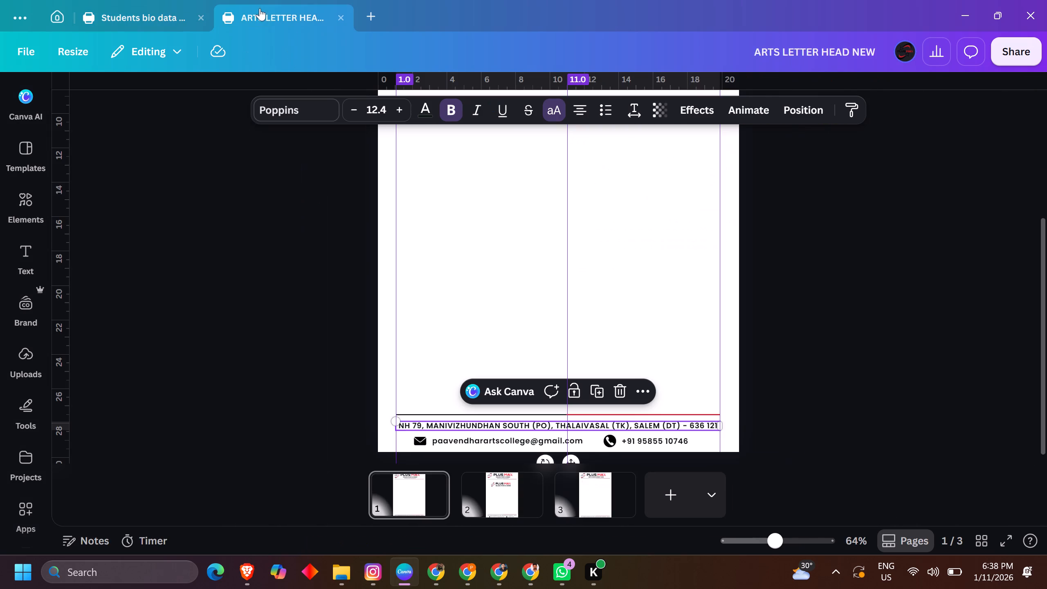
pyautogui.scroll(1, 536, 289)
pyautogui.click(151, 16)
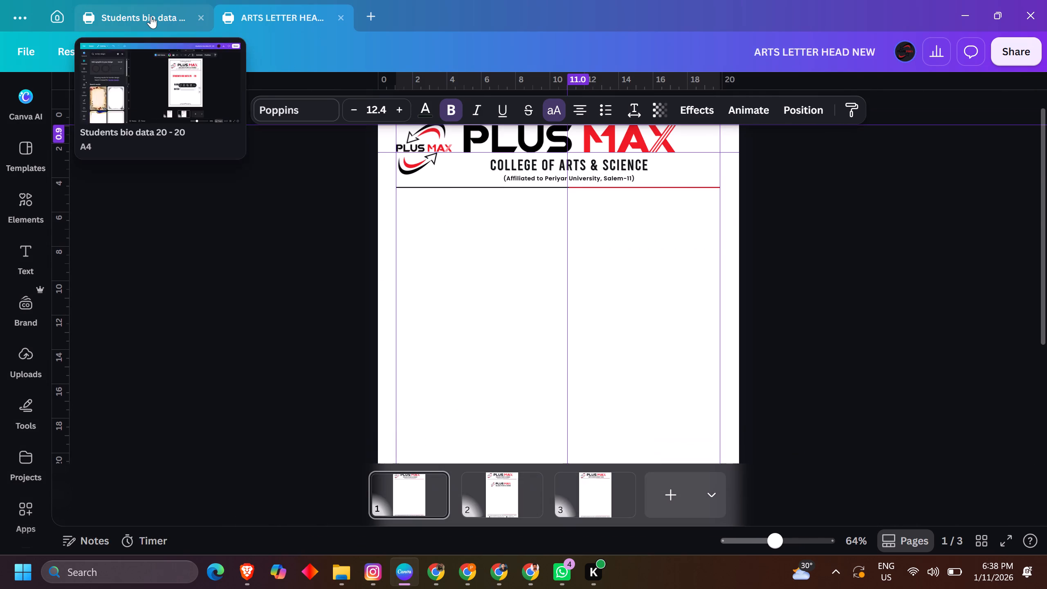
# Unlock the faded PLUS MAX logo watermark on page 1 and paste a copy of it onto page 2.
pyautogui.click(608, 490)
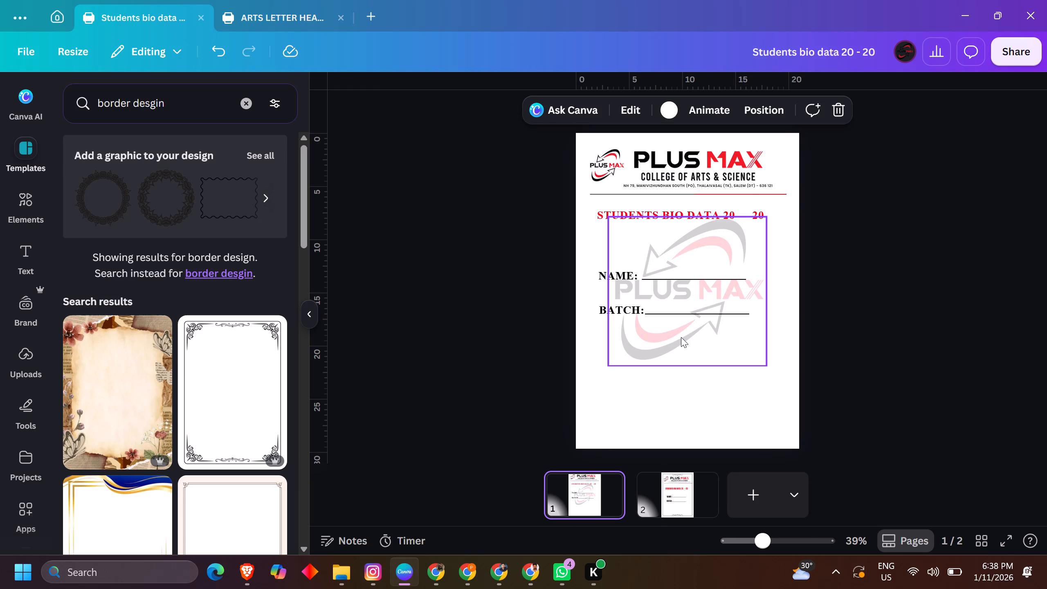
pyautogui.click(681, 337)
pyautogui.click(741, 179)
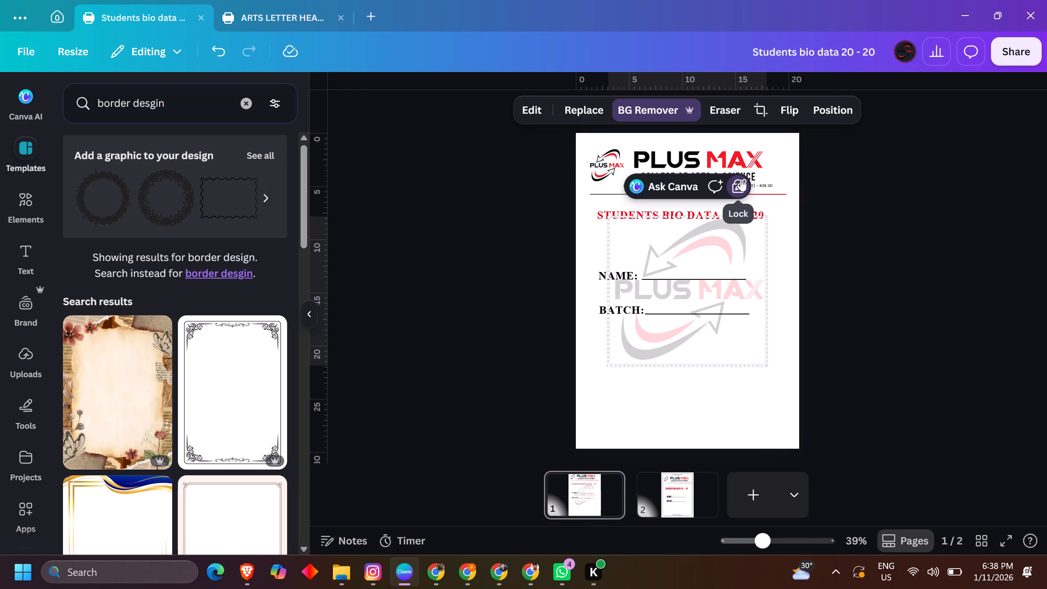
pyautogui.click(741, 179)
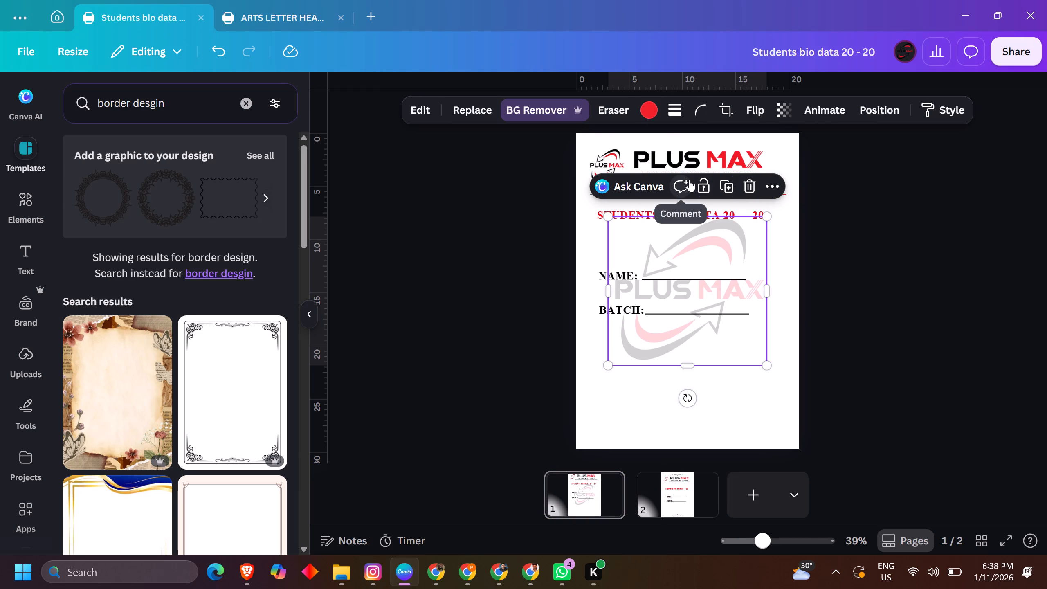
pyautogui.hotkey('ctrl', 'c')
pyautogui.click(256, 8)
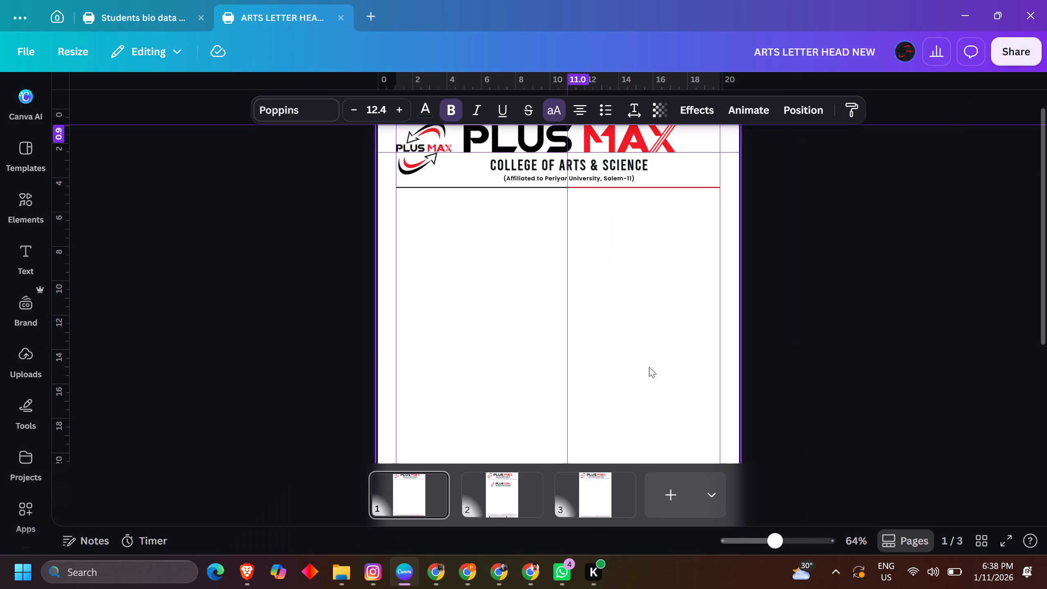
pyautogui.click(168, 26)
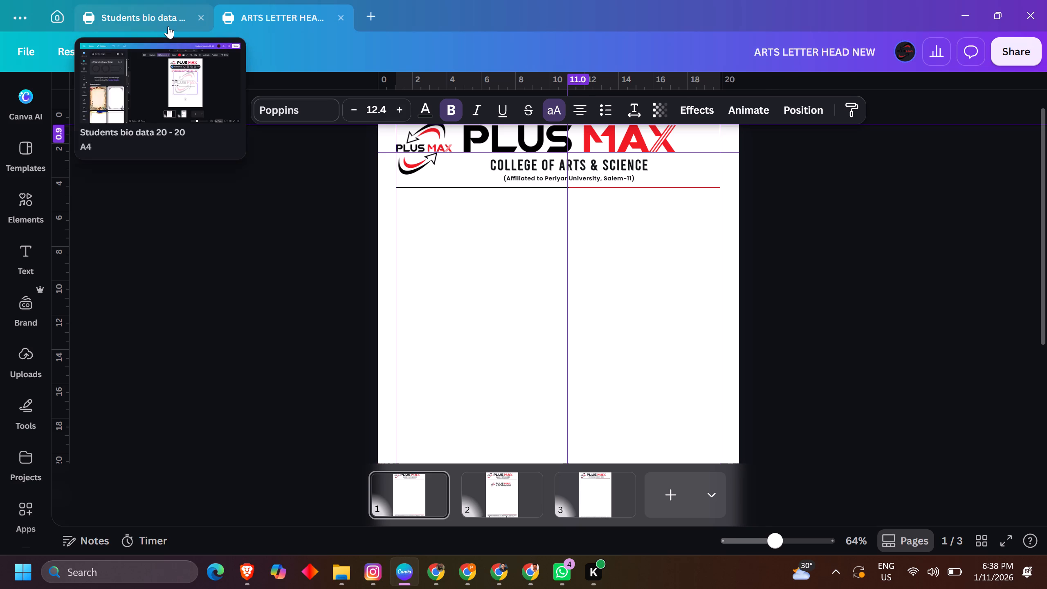
pyautogui.click(683, 511)
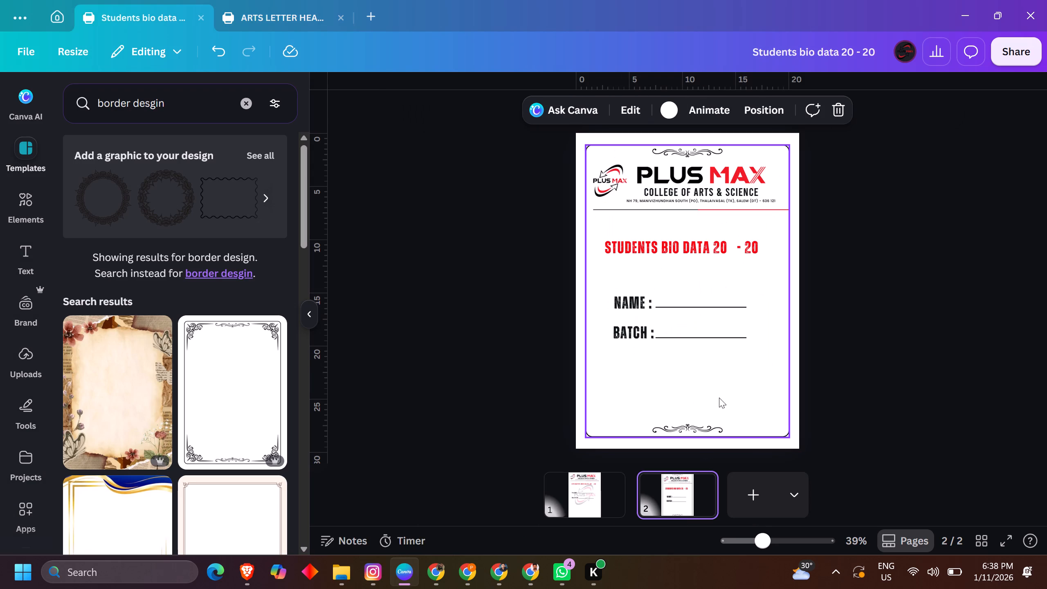
pyautogui.click(727, 391)
pyautogui.hotkey('ctrl', 'v')
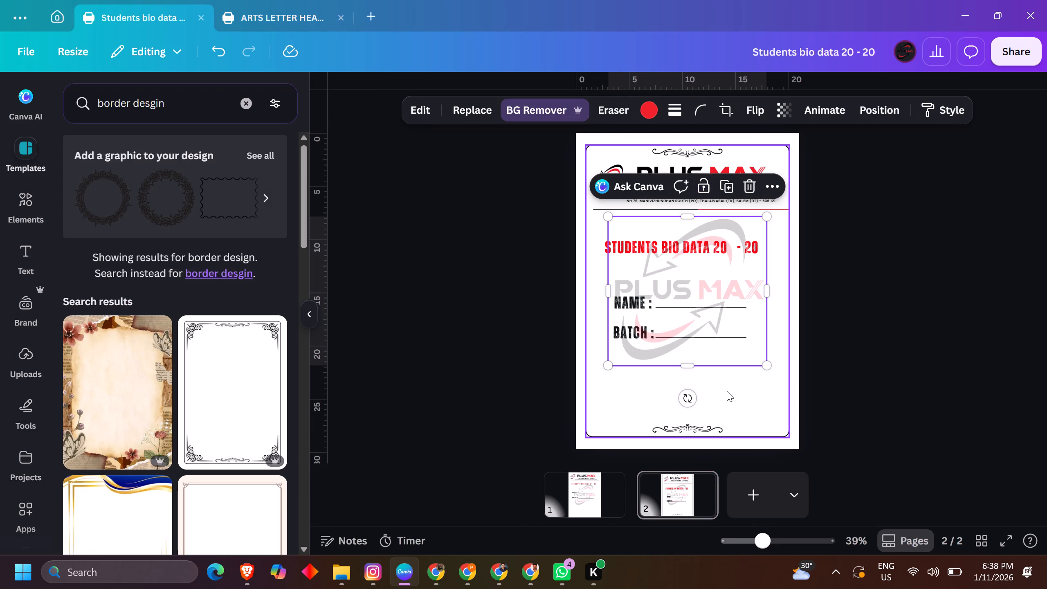
pyautogui.doubleClick(865, 363)
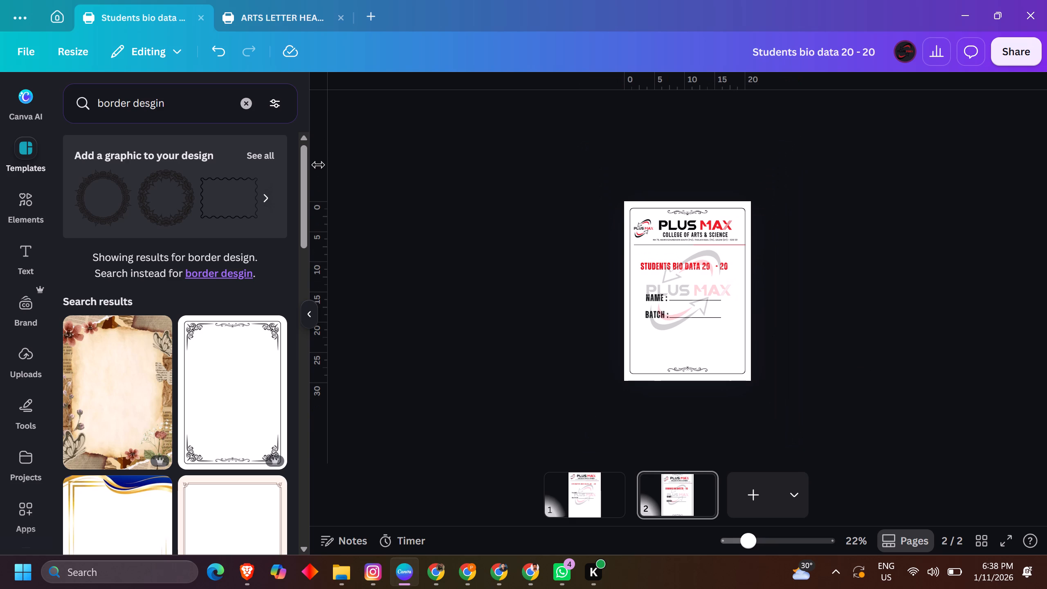
# Resize all pages of this design to the A4 portrait document size, 21 × 29.7 cm.
pyautogui.click(68, 56)
pyautogui.click(138, 104)
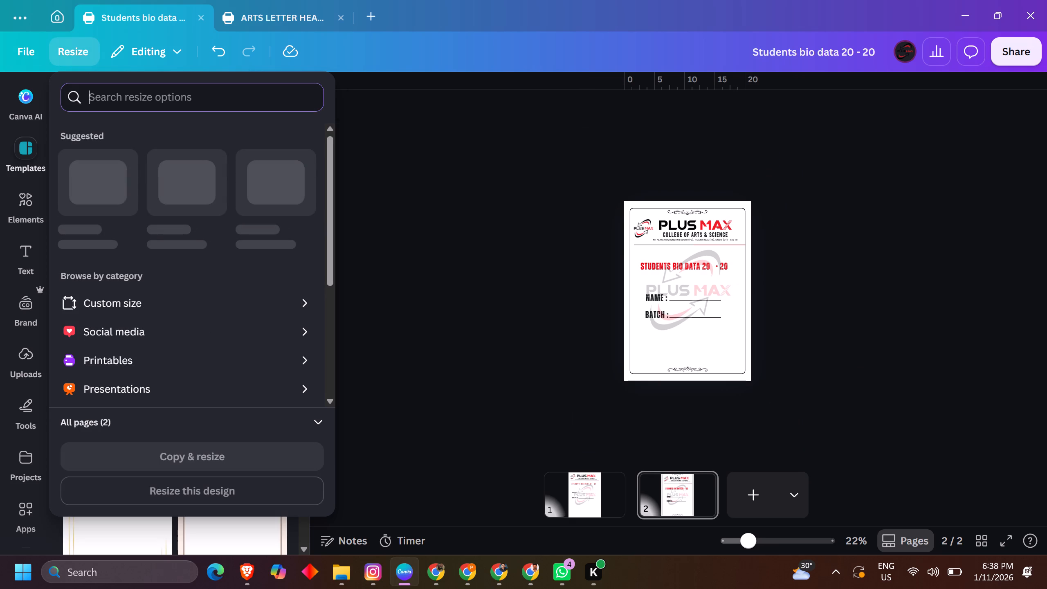
pyautogui.write('a4')
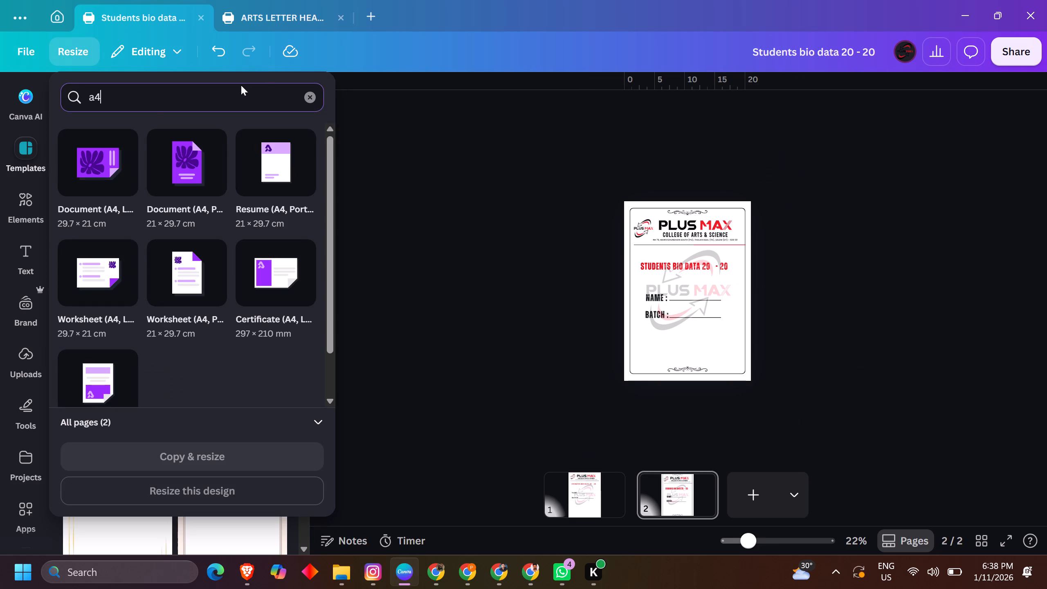
pyautogui.click(193, 179)
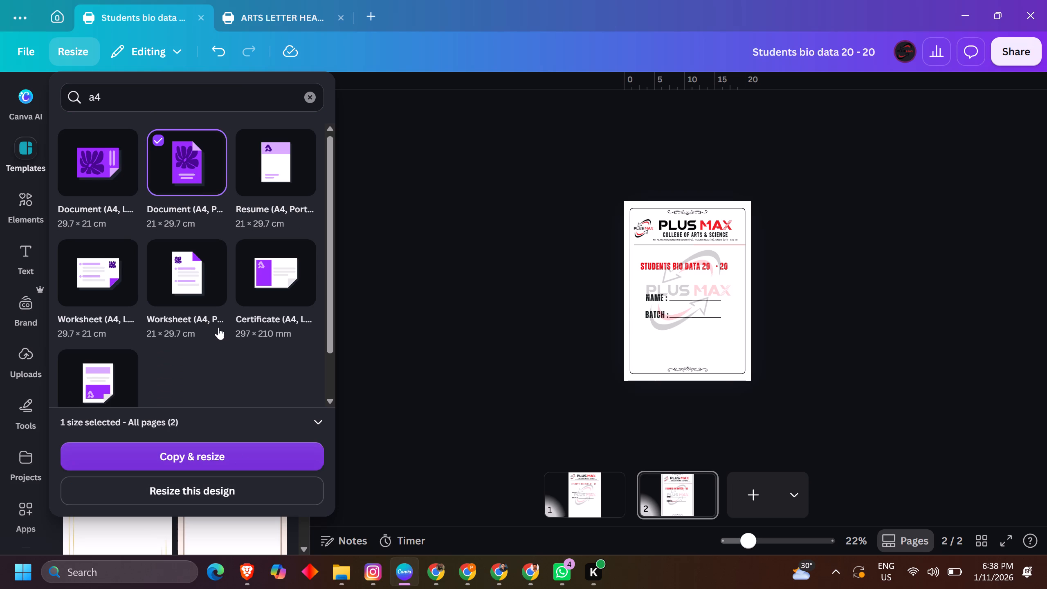
pyautogui.click(244, 492)
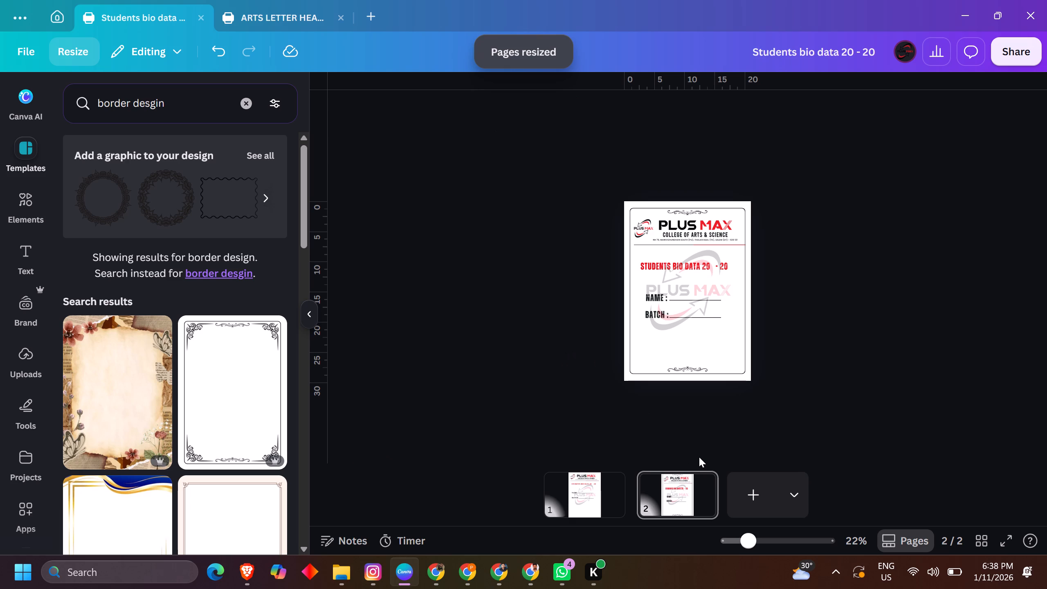
# Duplicate page 2 of the bio data design.
pyautogui.rightClick(674, 497)
pyautogui.rightClick(674, 497)
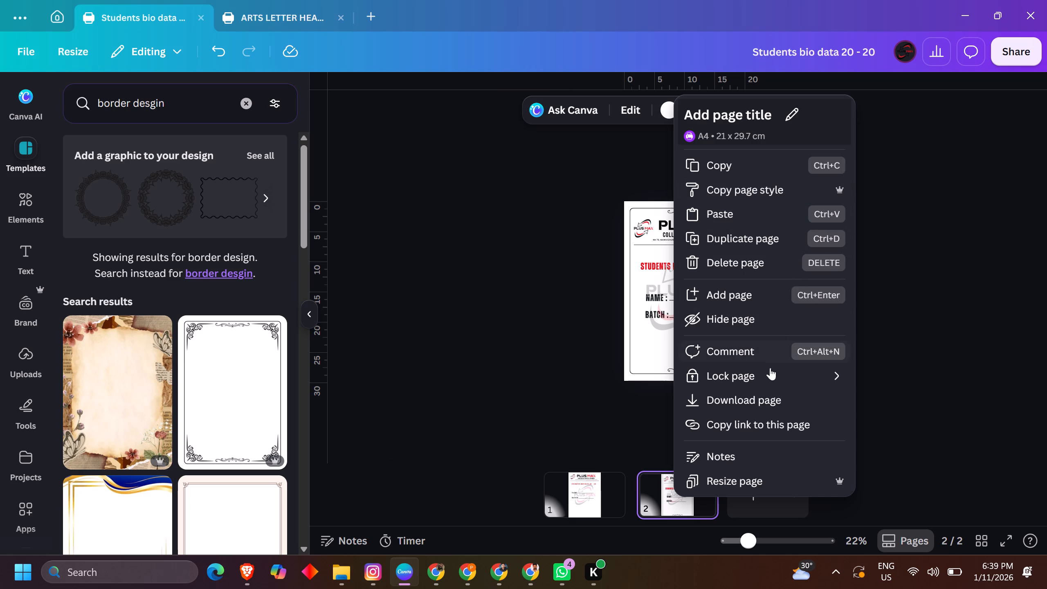
pyautogui.click(761, 240)
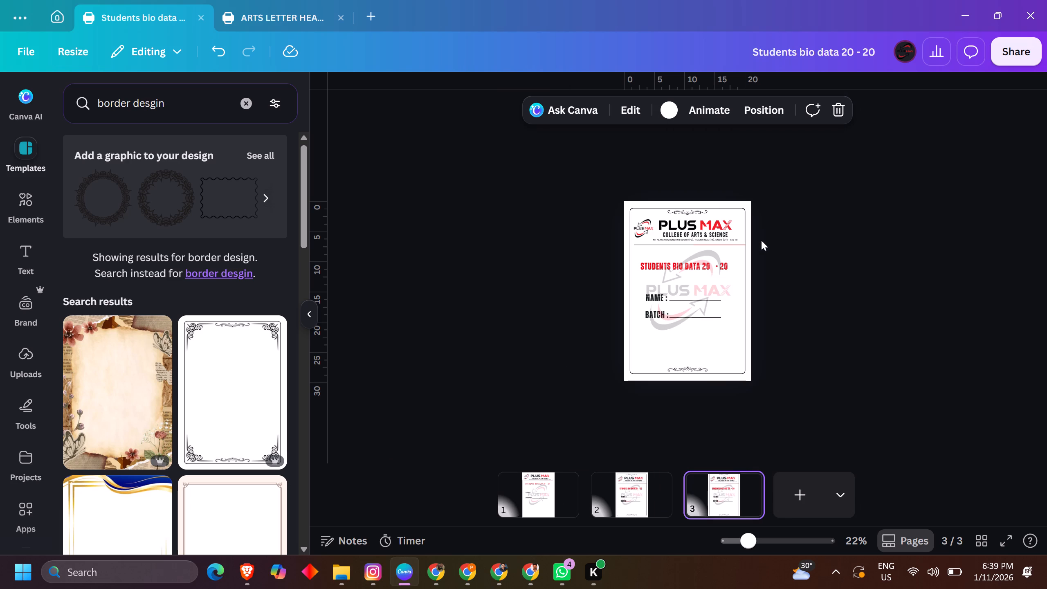
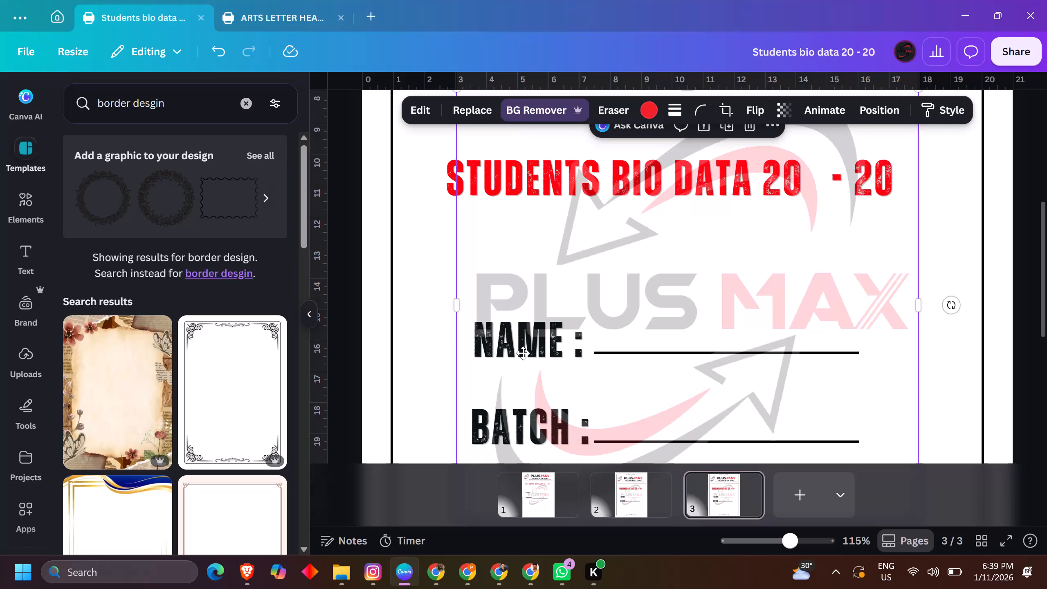
# Send the faded PLUS MAX logo watermark on page 3 backward, behind the NAME and BATCH text.
pyautogui.click(419, 363)
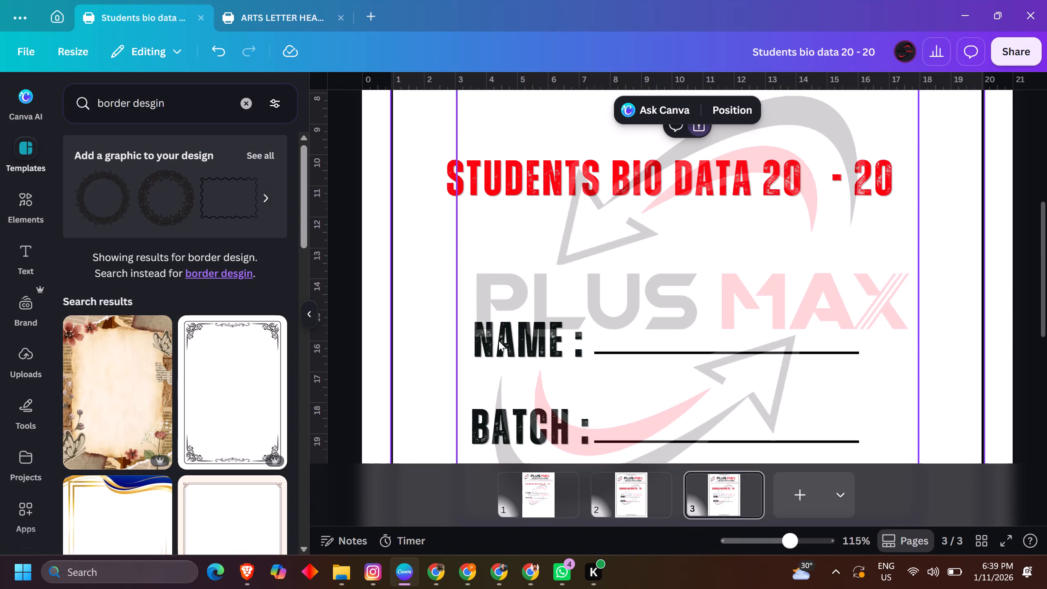
pyautogui.click(499, 341)
pyautogui.hotkey('ctrl', '[')
pyautogui.hotkey('ctrl', '[')
pyautogui.hotkey('ctrl', '[')
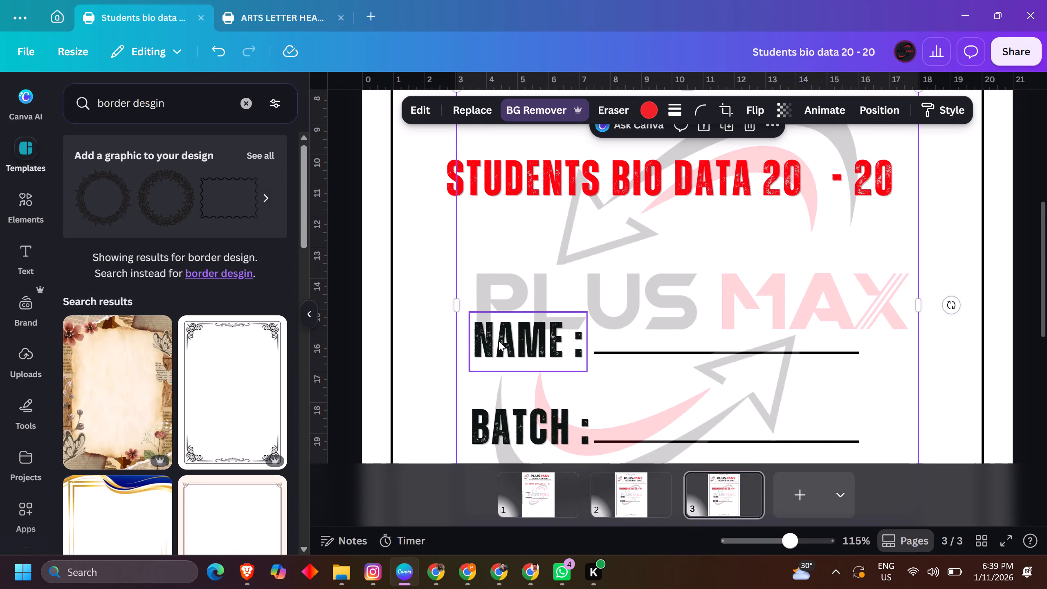
# Replace the word NAME with CLASS in the first field label on page 3, keeping the colon, and reduce its font size to 44.4.
pyautogui.tripleClick(499, 341)
pyautogui.press('Left')
pyautogui.press('Right')
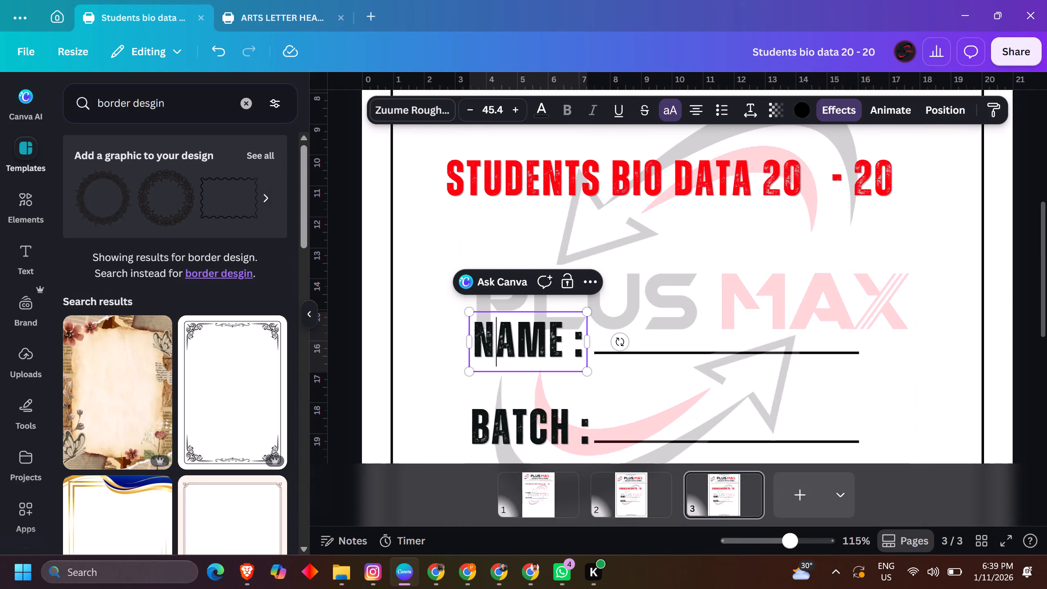
pyautogui.press('Right')
pyautogui.press('Right')
pyautogui.press('Right')
pyautogui.press('BackSpace')
pyautogui.press('BackSpace')
pyautogui.press('BackSpace')
pyautogui.press('BackSpace')
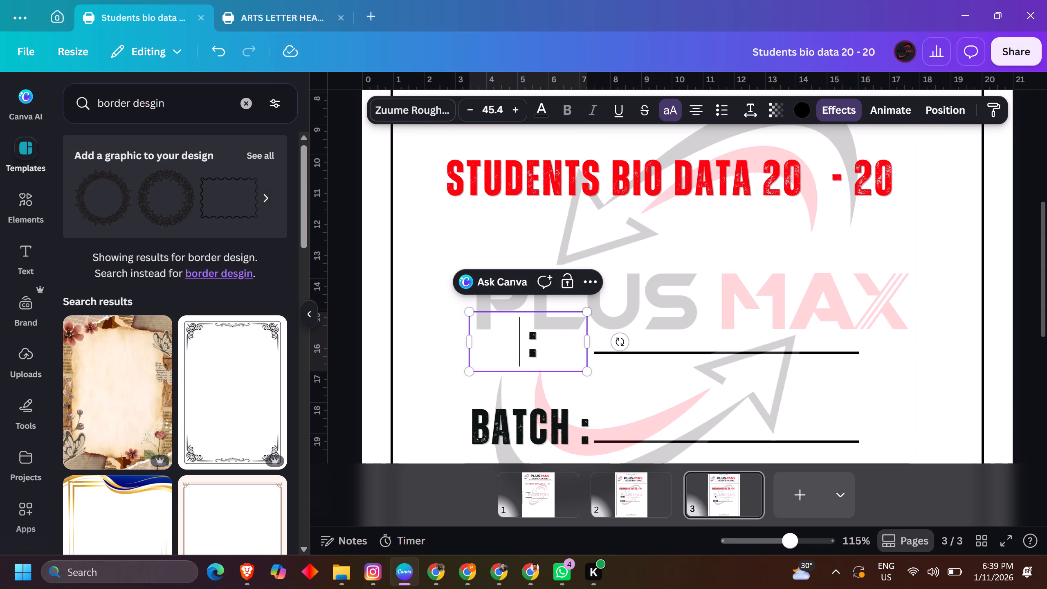
pyautogui.write('class')
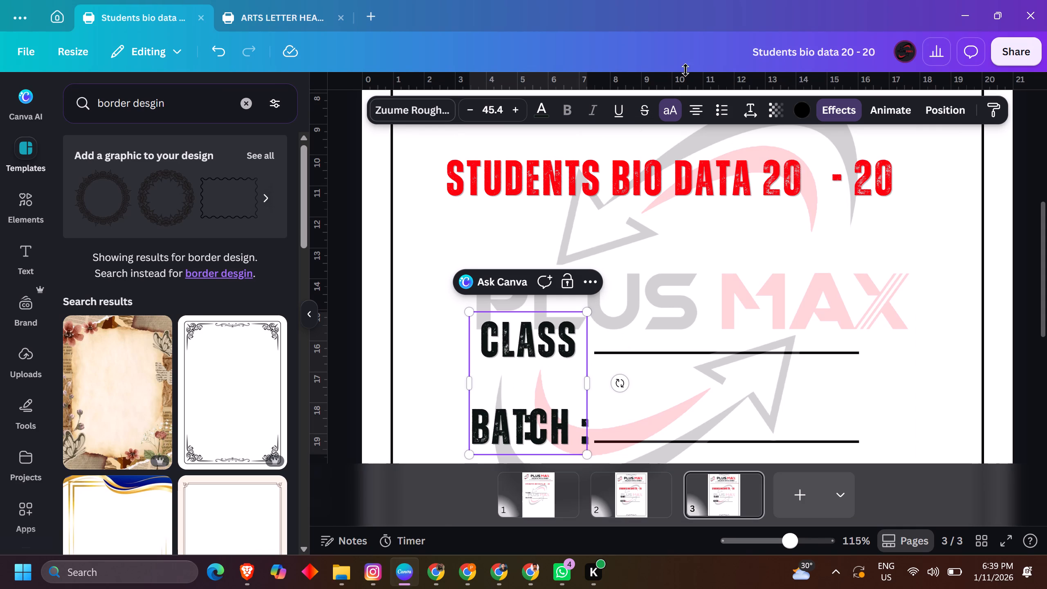
pyautogui.click(480, 113)
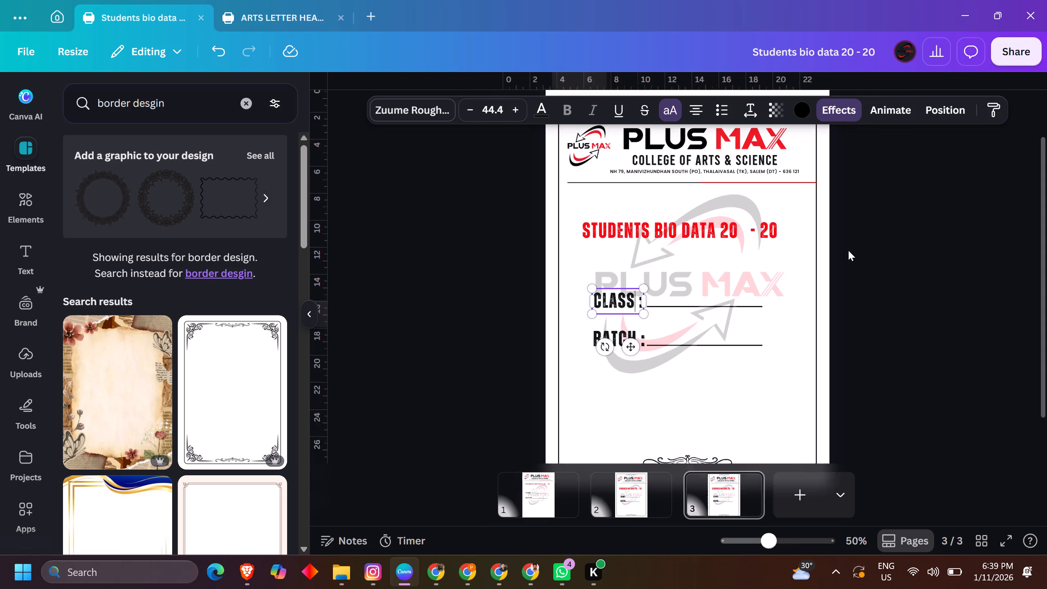
pyautogui.click(905, 241)
# Lower the transparency value of the PLUS MAX watermark on page 3 to 11.
pyautogui.scroll(-1, 905, 241)
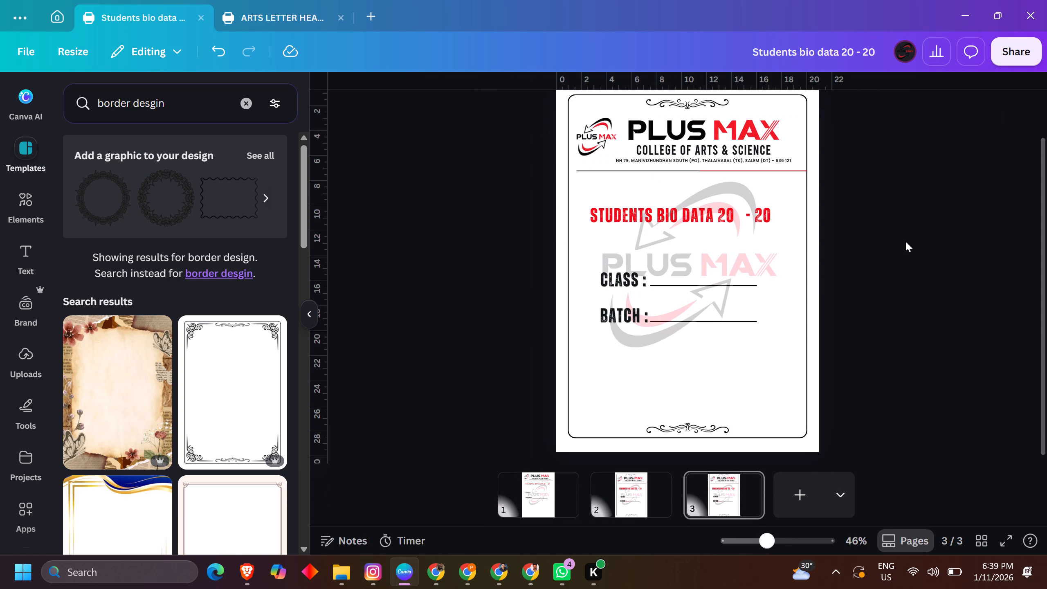
pyautogui.click(763, 247)
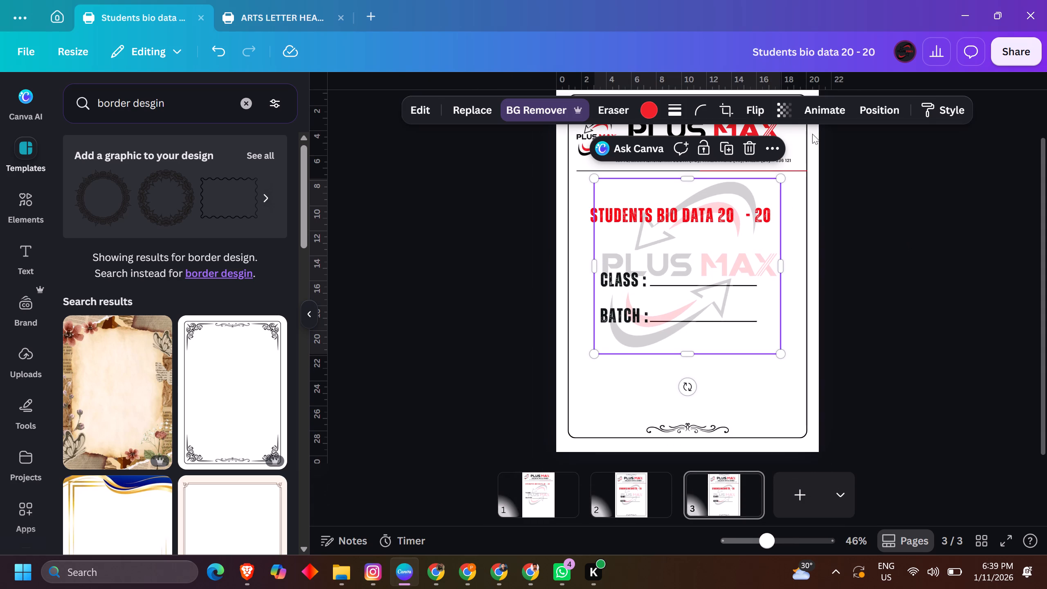
pyautogui.click(780, 119)
pyautogui.moveTo(726, 174); pyautogui.dragTo(725, 177)
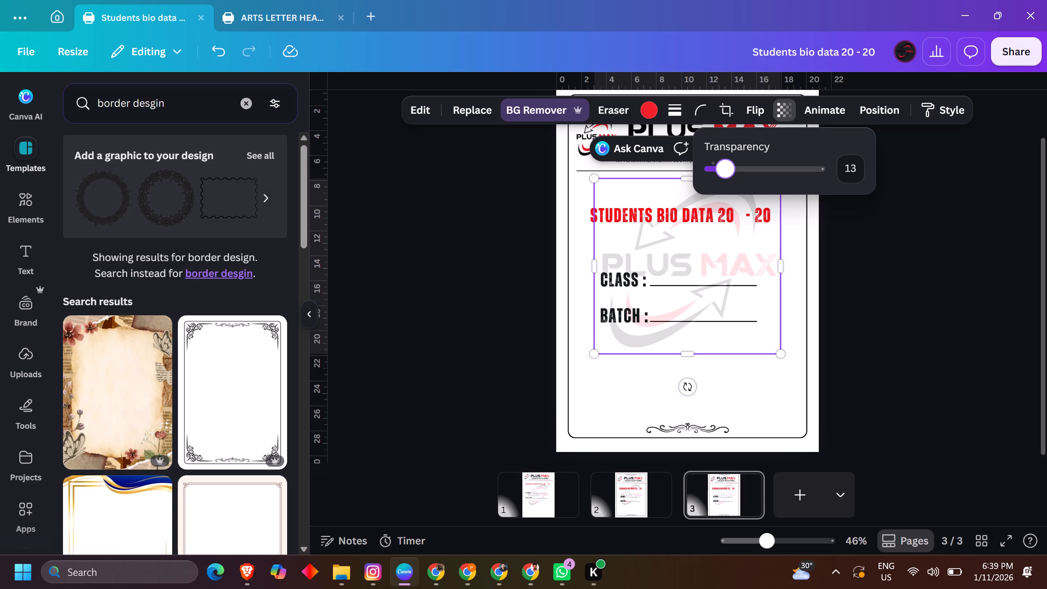
pyautogui.moveTo(725, 177); pyautogui.dragTo(722, 178)
# Set the transparency value of the PLUS MAX watermark on page 2 to 11.
pyautogui.click(614, 493)
pyautogui.click(750, 275)
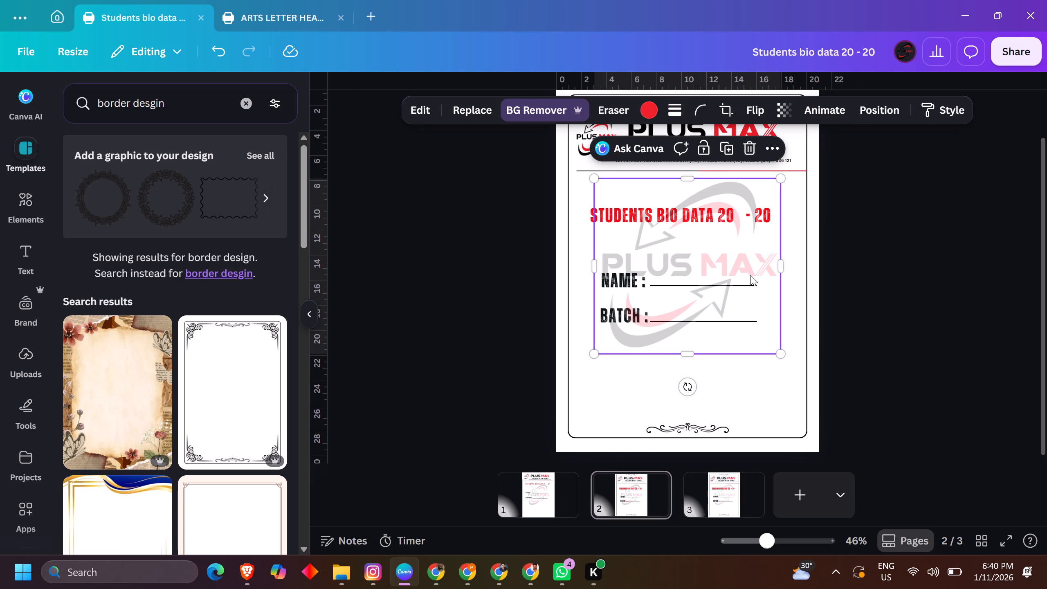
pyautogui.click(779, 107)
pyautogui.doubleClick(841, 165)
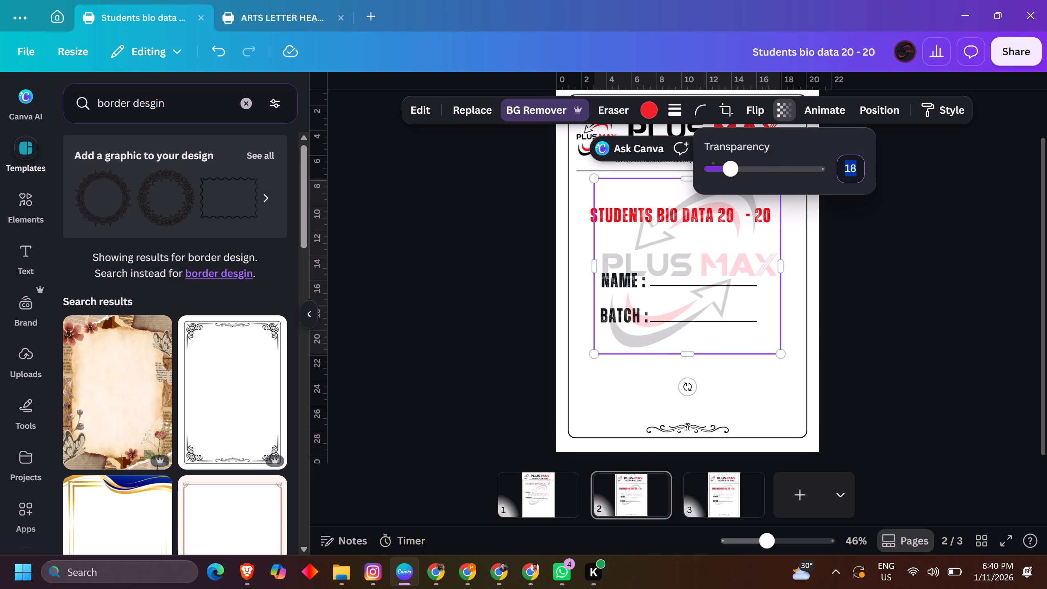
pyautogui.write('11.')
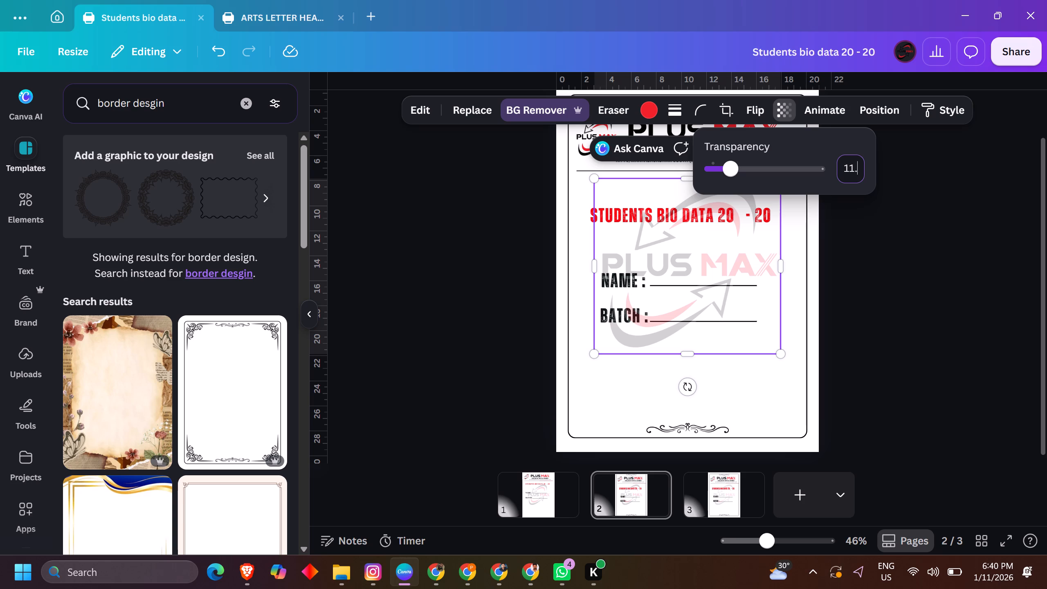
pyautogui.press('BackSpace')
pyautogui.press('Return')
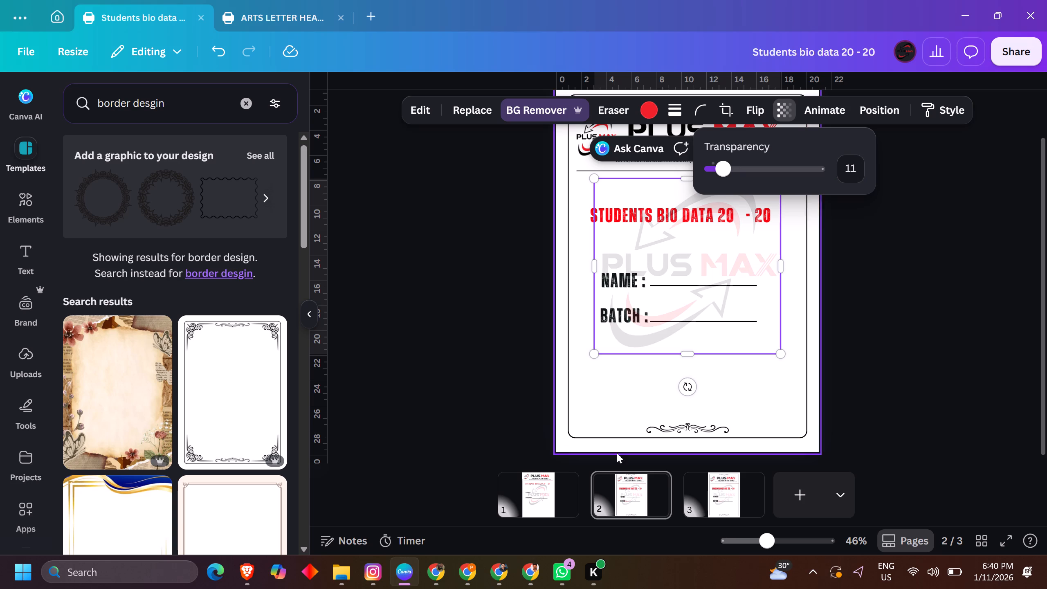
# Delete page 1, the borderless version with the serif title and field labels.
pyautogui.click(553, 477)
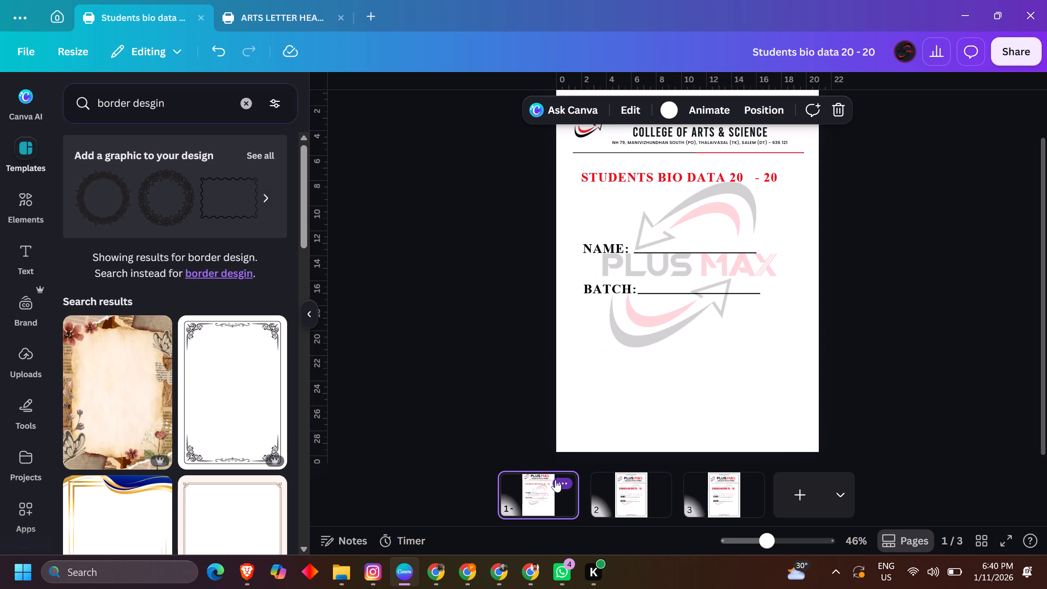
pyautogui.click(555, 480)
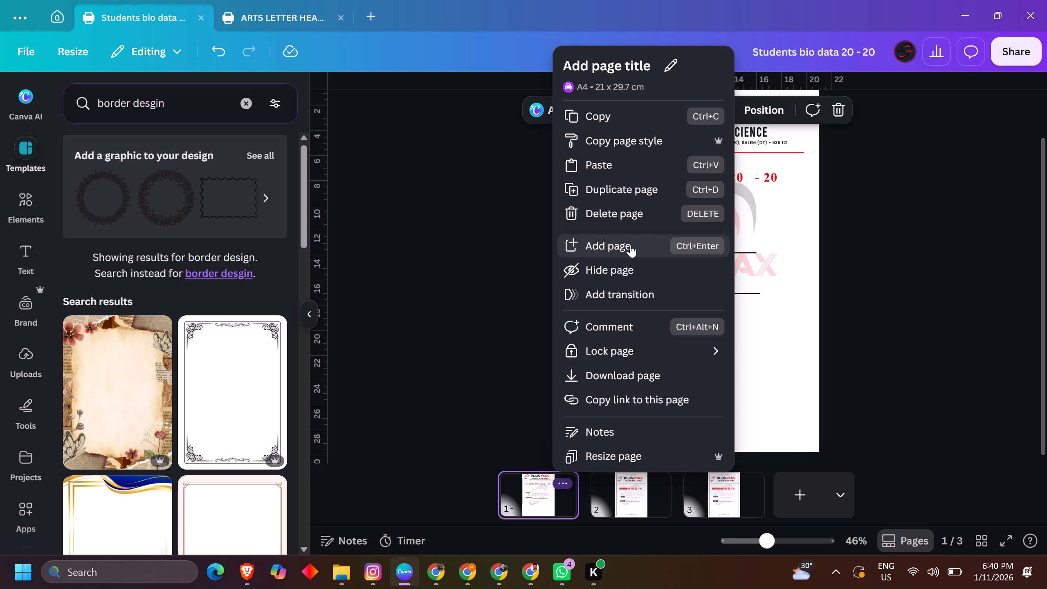
pyautogui.click(538, 416)
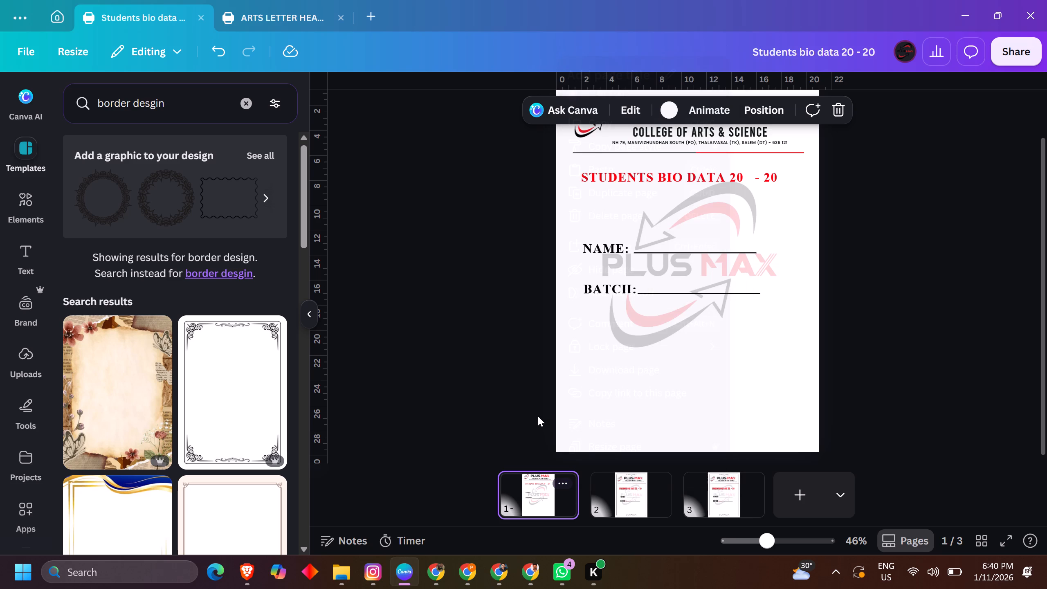
pyautogui.press('Delete')
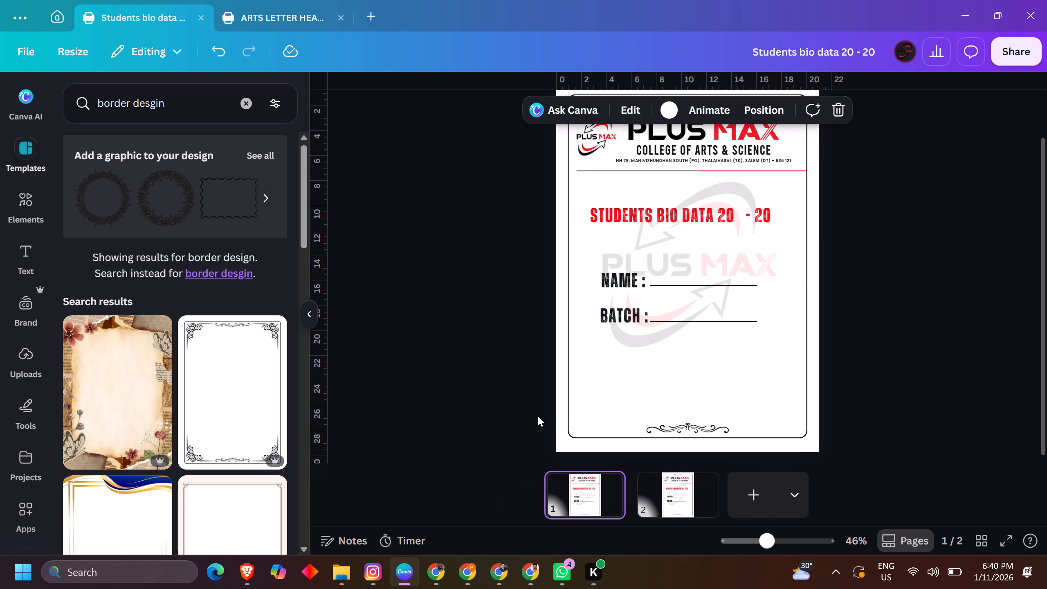
# Download all pages as a digital PDF and save it in Downloads as Students bio data 20 - 20.
pyautogui.click(681, 485)
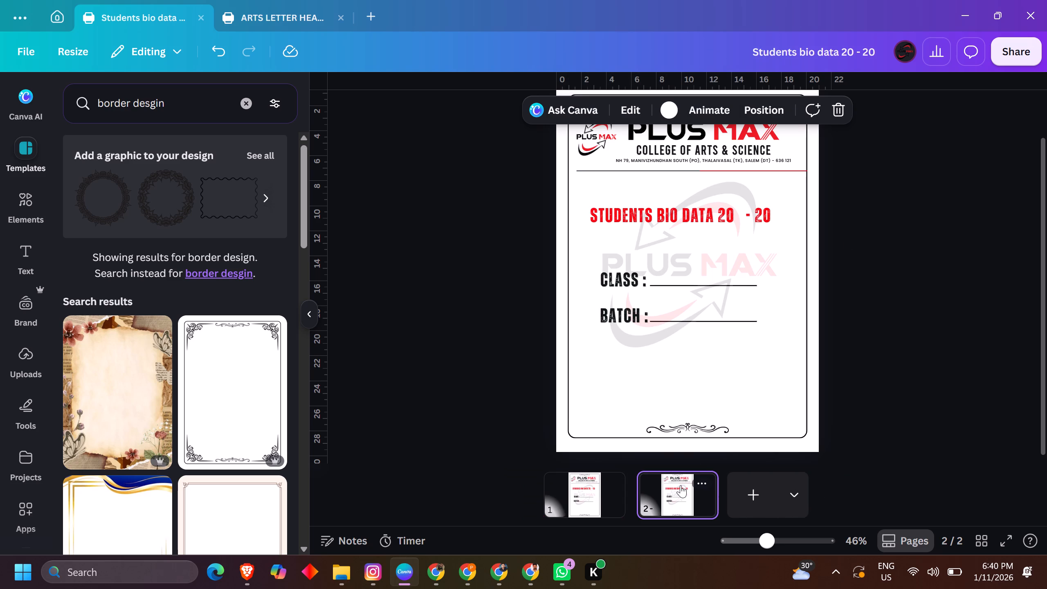
pyautogui.click(1008, 45)
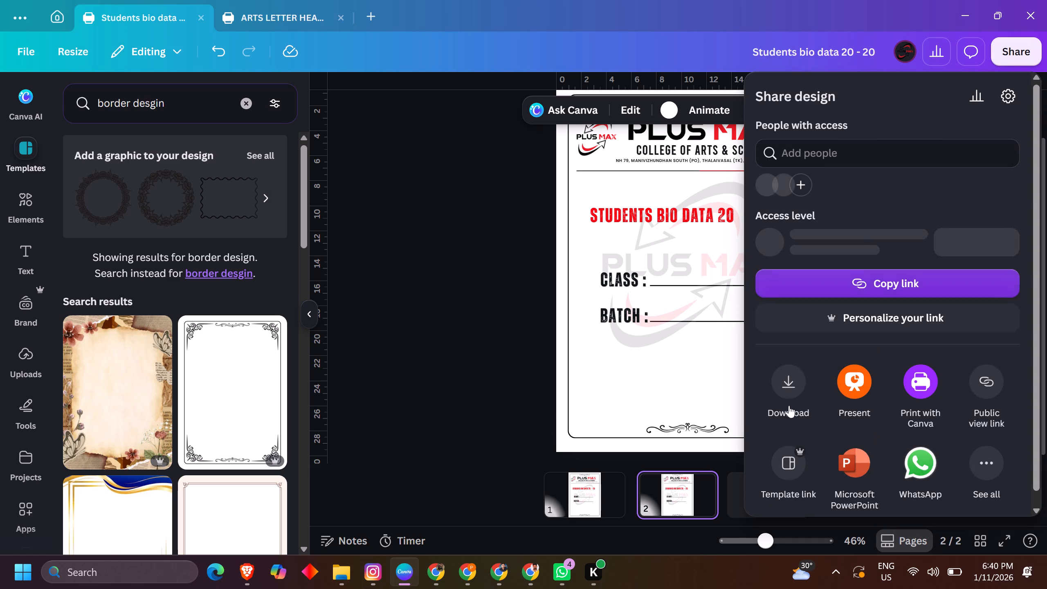
pyautogui.click(787, 413)
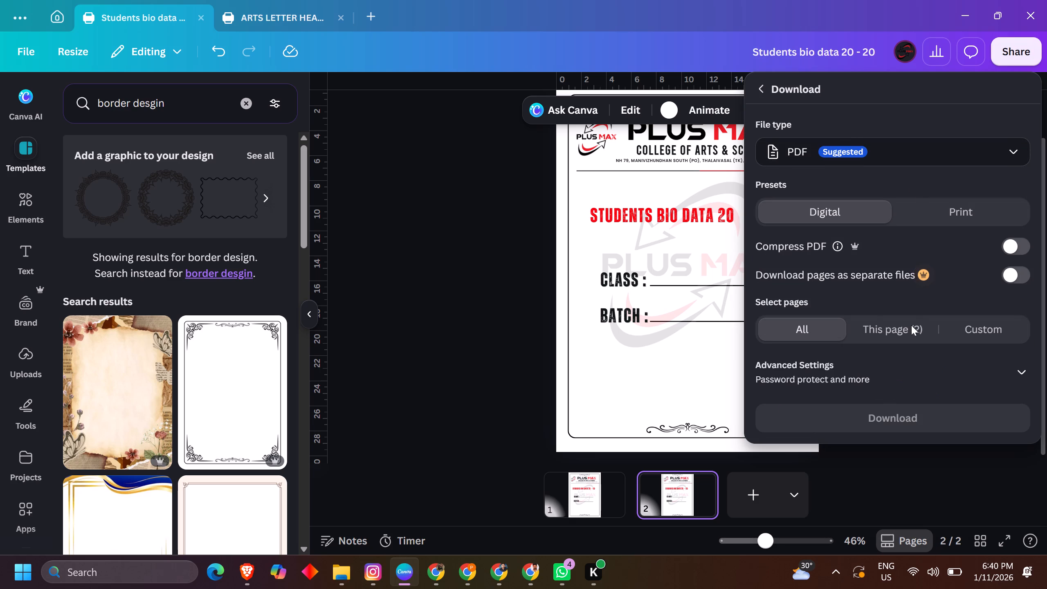
pyautogui.click(911, 325)
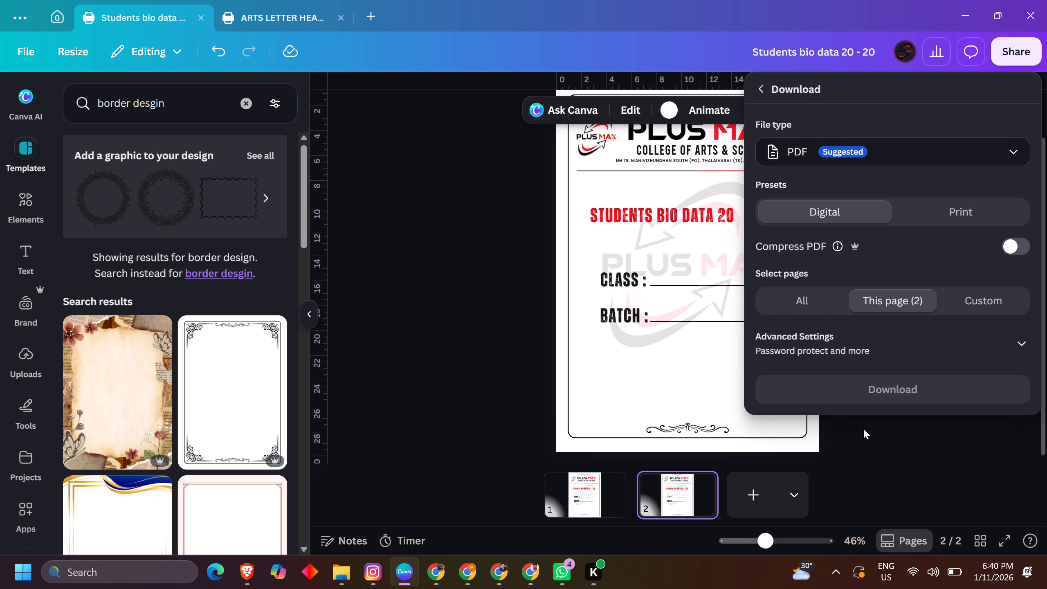
pyautogui.click(814, 307)
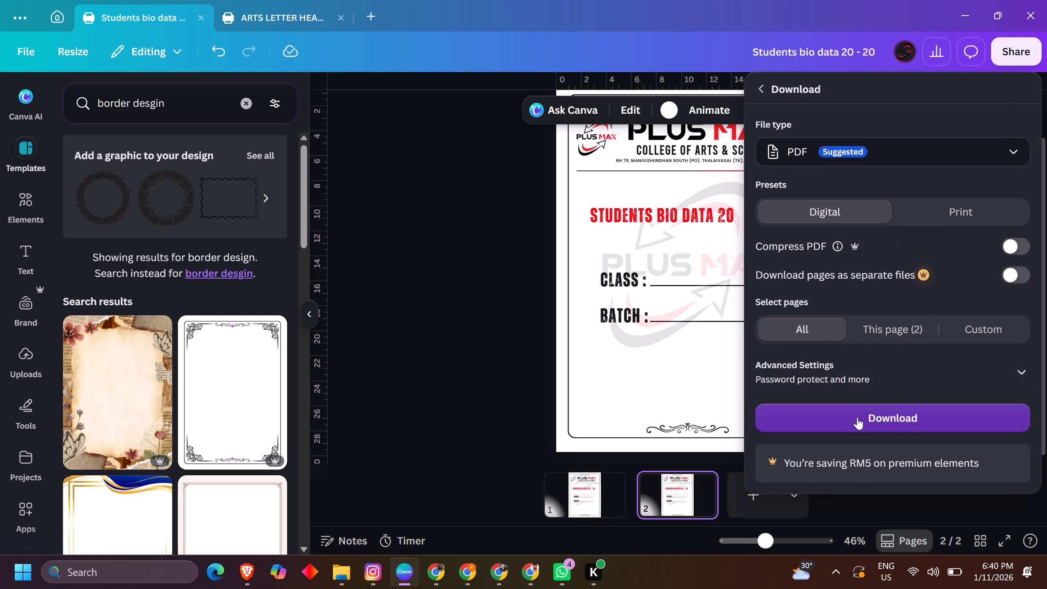
pyautogui.click(857, 417)
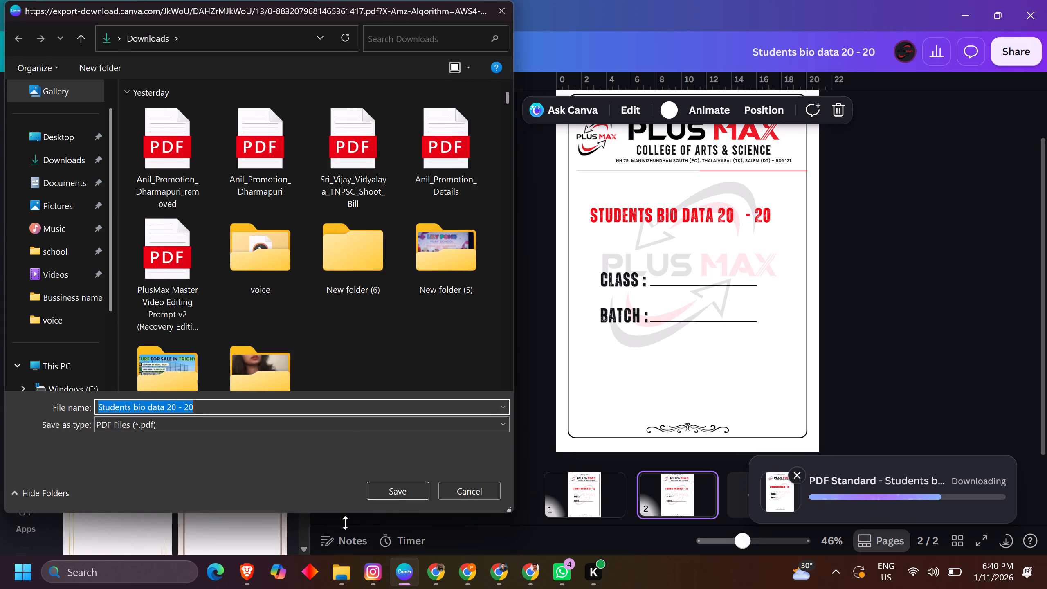
pyautogui.click(395, 490)
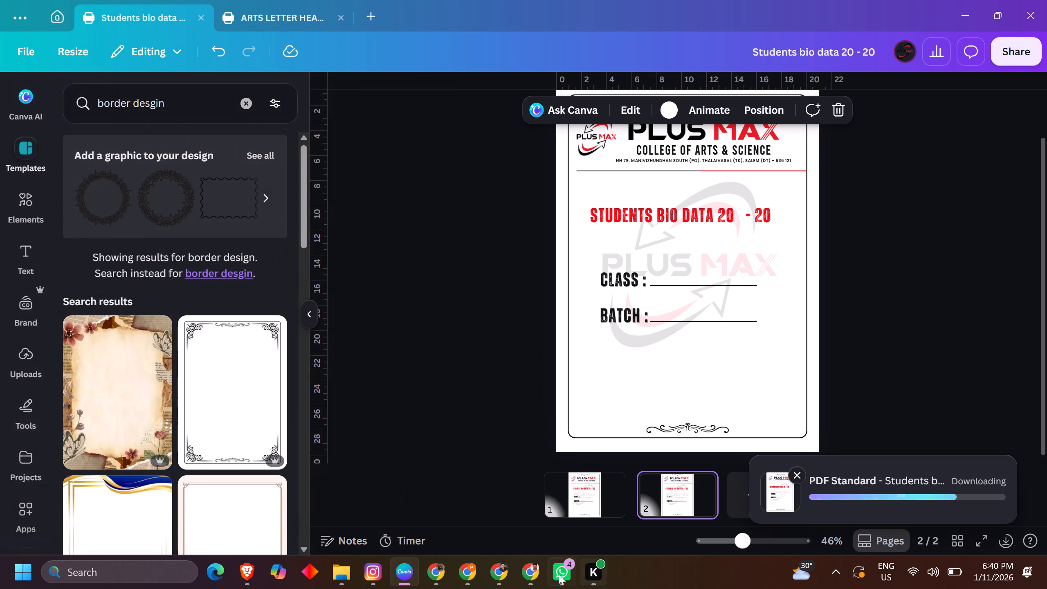
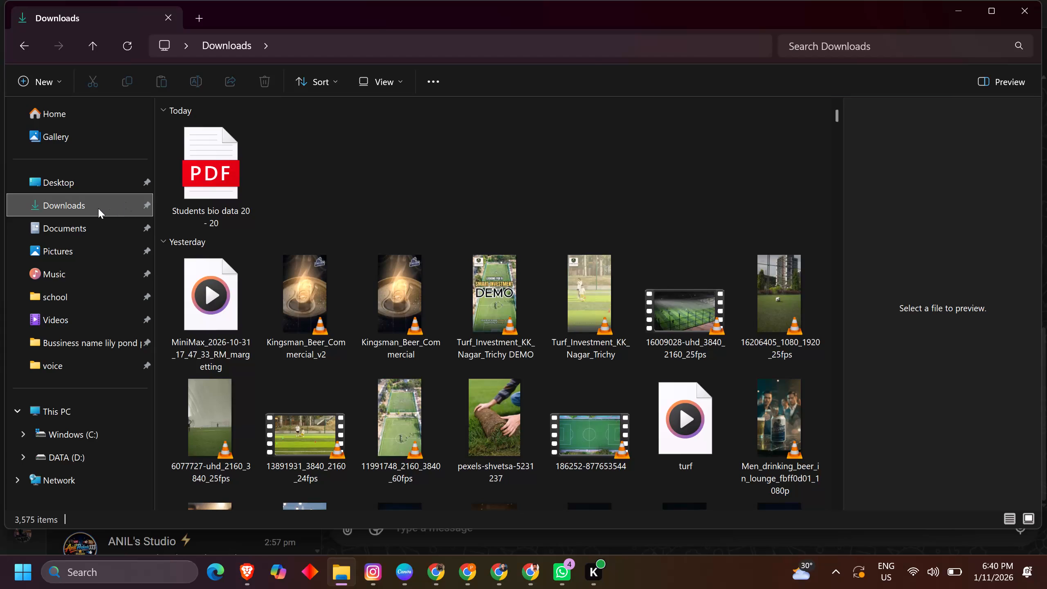
# Pick up the Students bio data 20 - 20 PDF from the Downloads folder and move it towards WhatsApp for sharing.
pyautogui.click(94, 180)
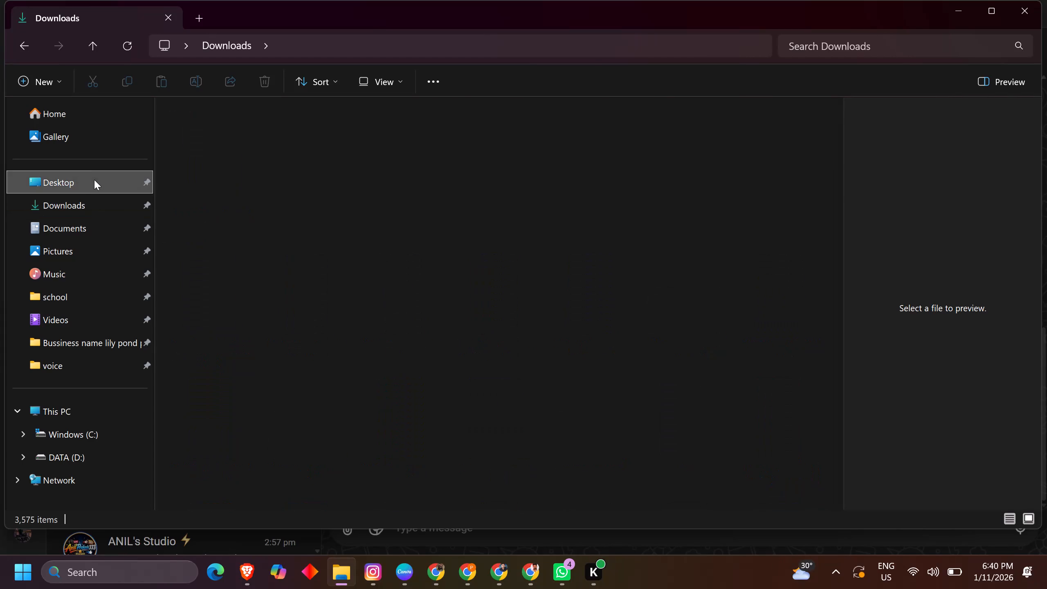
pyautogui.click(85, 202)
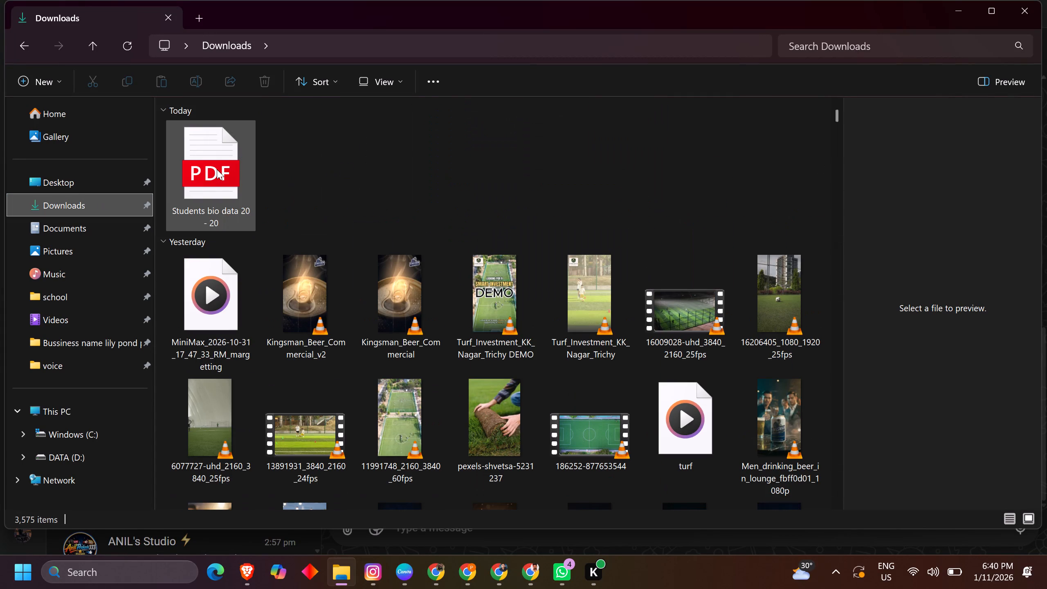
pyautogui.click(217, 169)
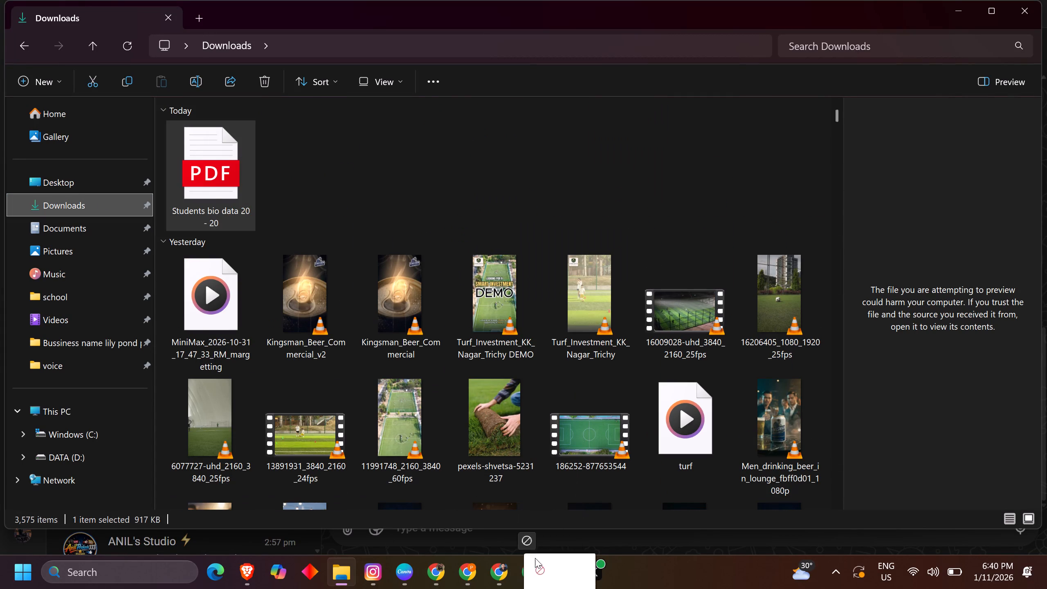
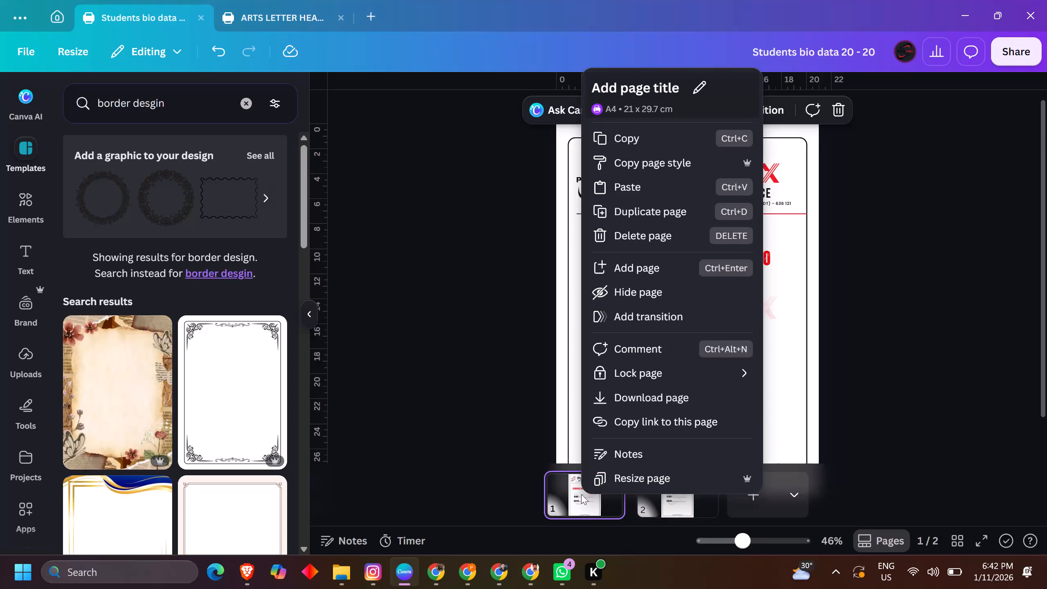
# Delete page 1 of the two-page design, keeping the page with the CLASS and BATCH fields.
pyautogui.click(640, 243)
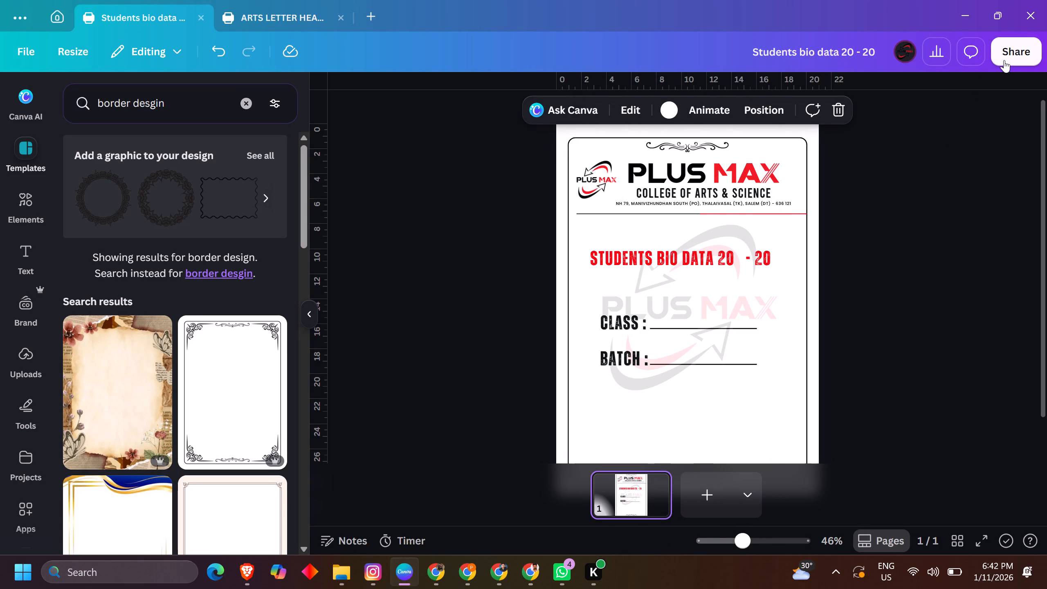
# Download the remaining page as a digital PDF into Downloads, replacing the existing Students bio data 20 - 20 file.
pyautogui.click(1007, 57)
pyautogui.click(790, 386)
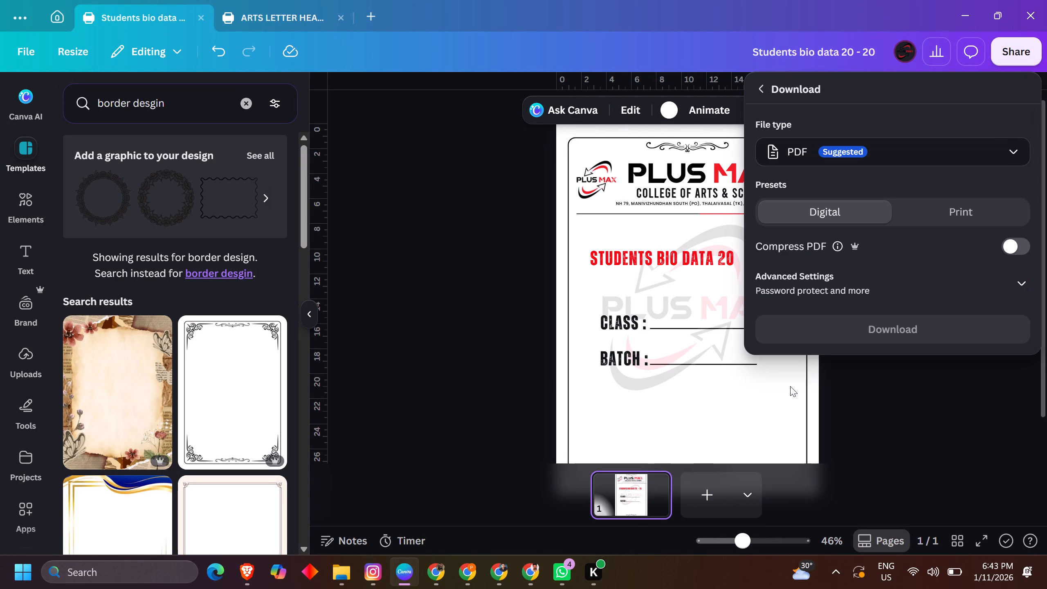
pyautogui.click(861, 329)
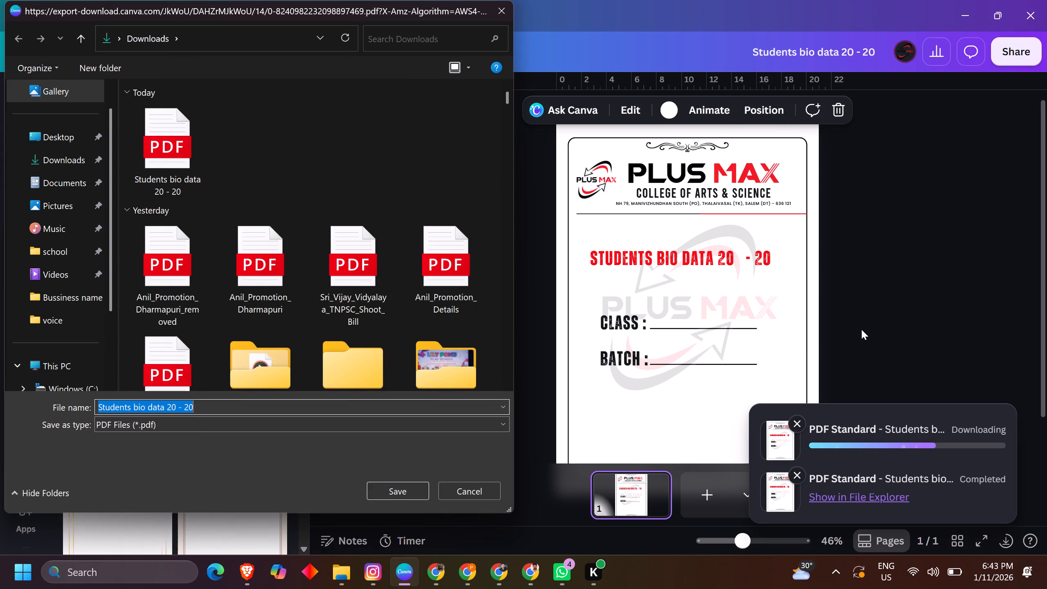
pyautogui.click(169, 172)
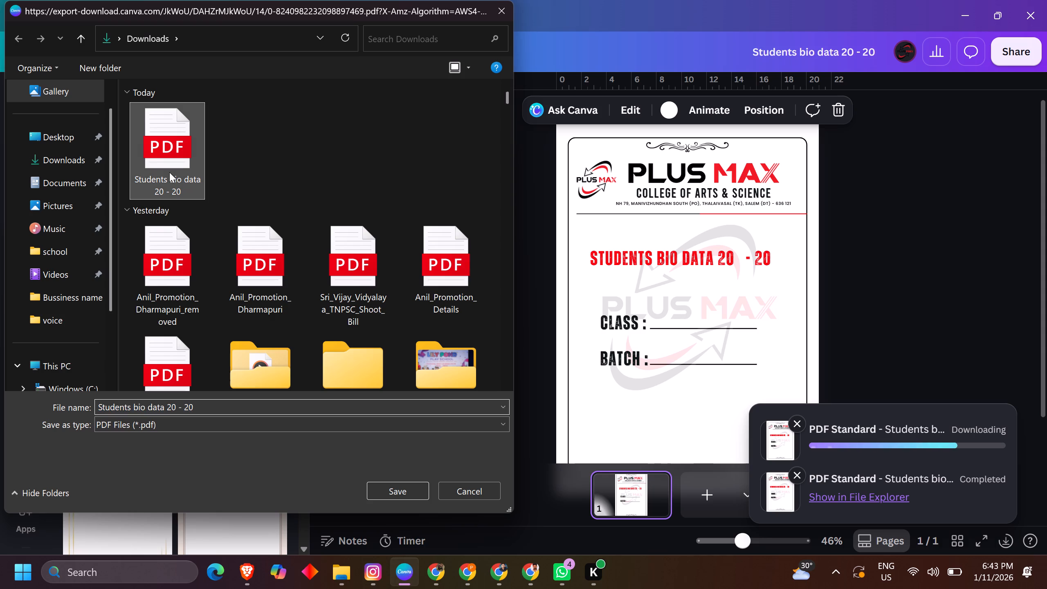
pyautogui.click(421, 488)
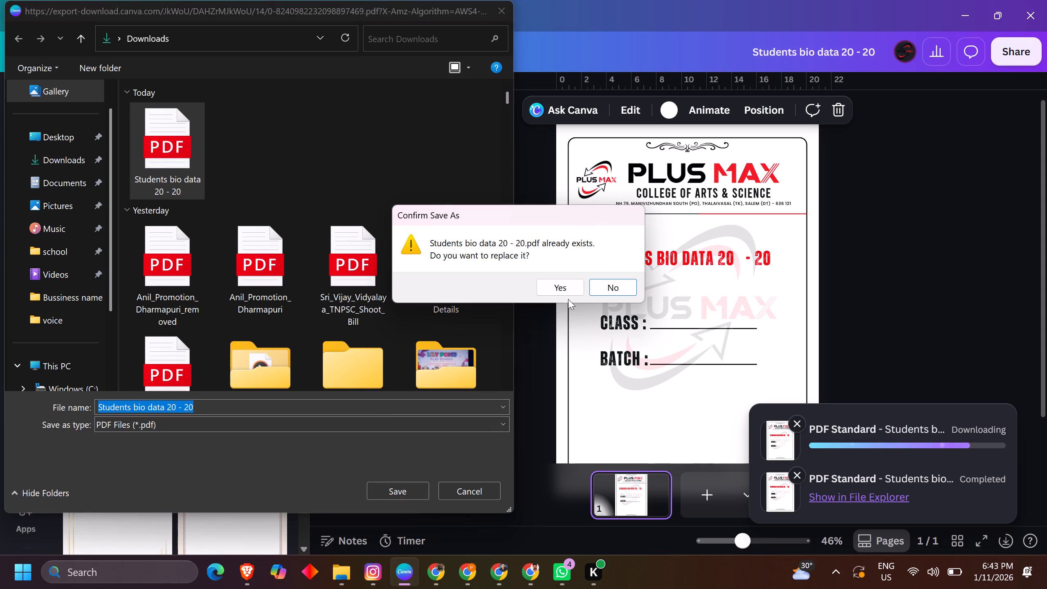
pyautogui.click(571, 287)
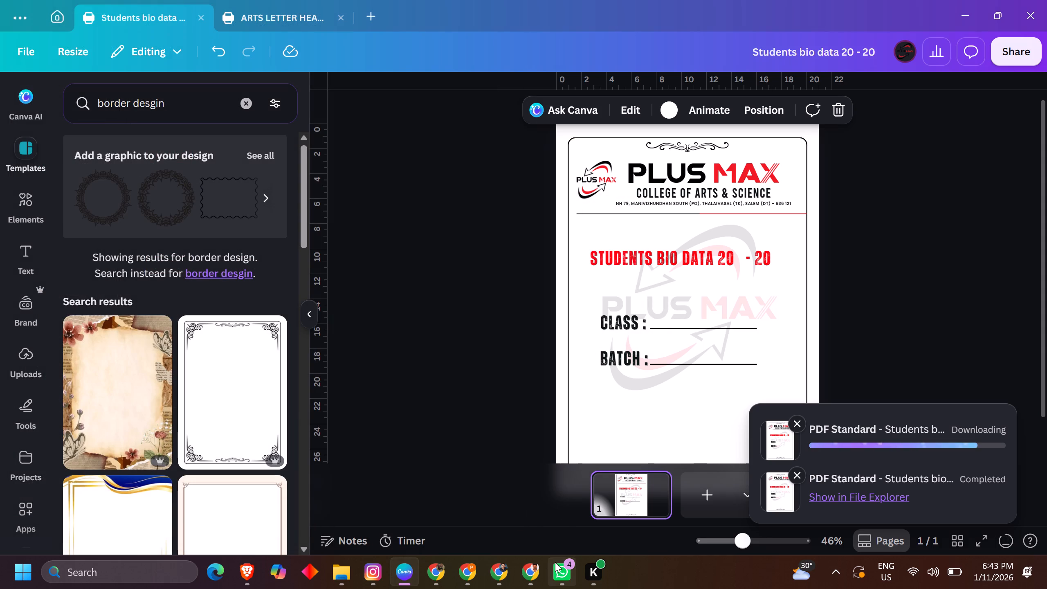